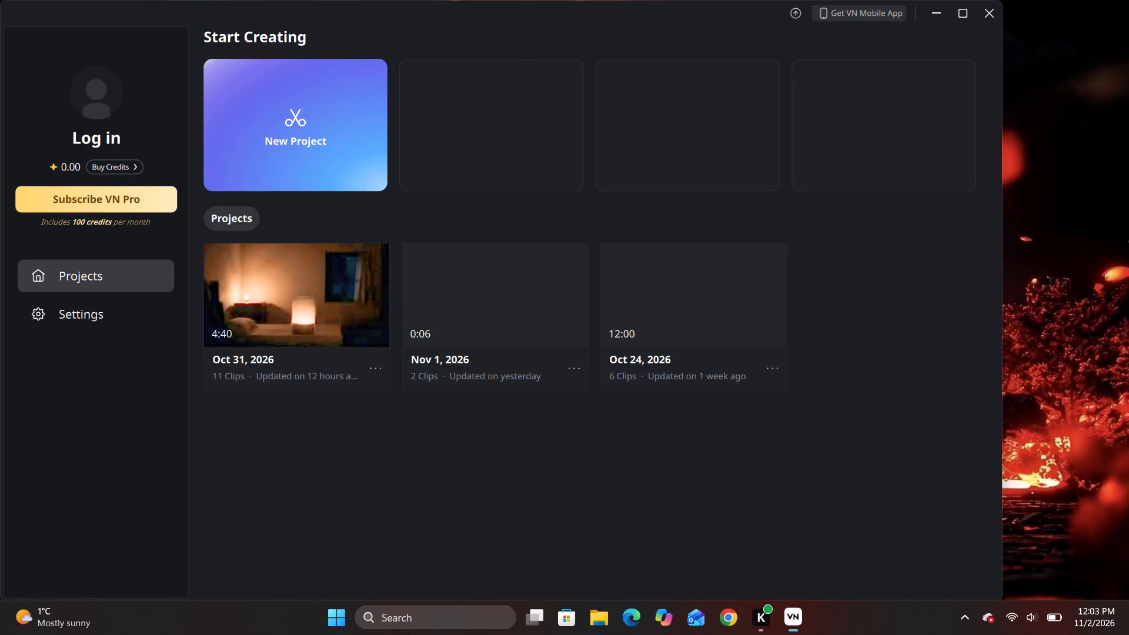
Launch the Unigram messaging app from the recently added apps.
click(330, 622)
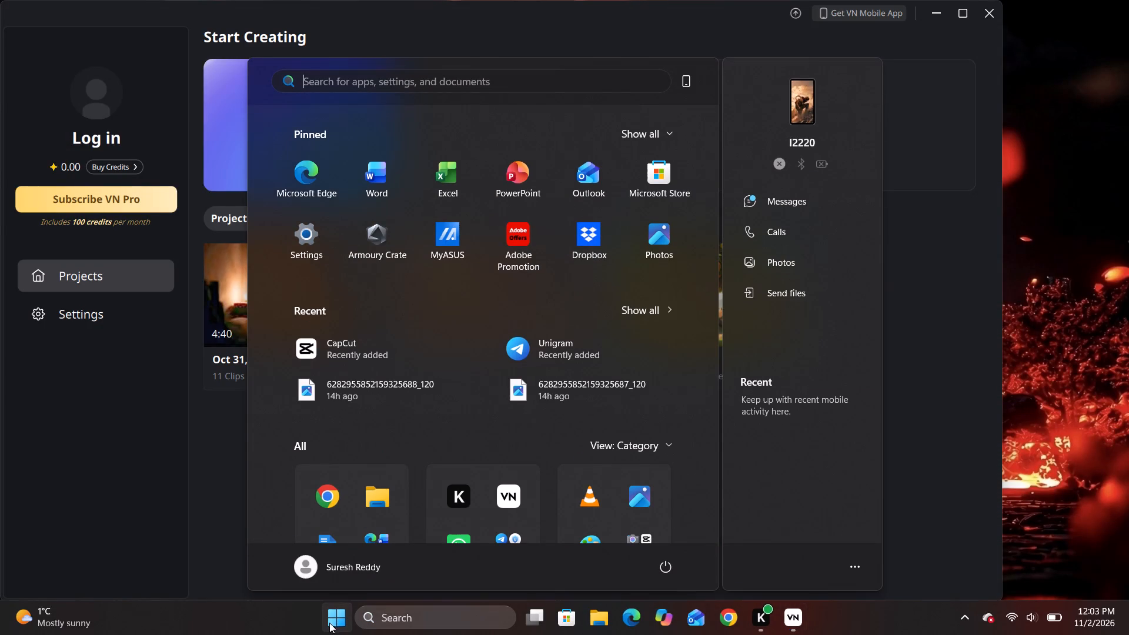
scroll(384, 369, down, 6)
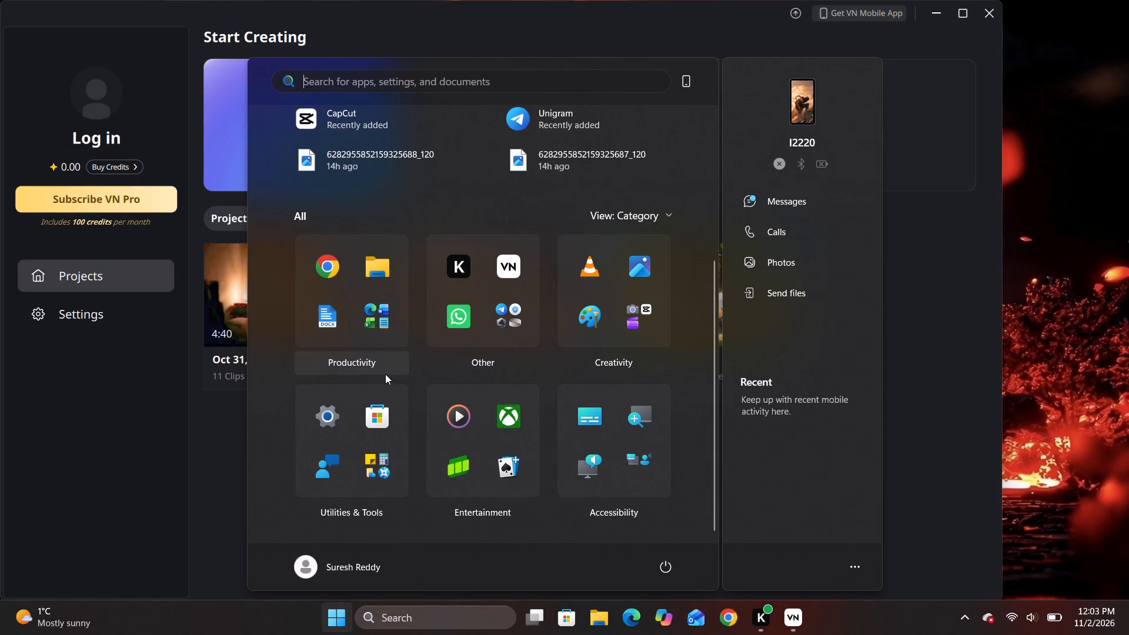
scroll(385, 374, down, 1)
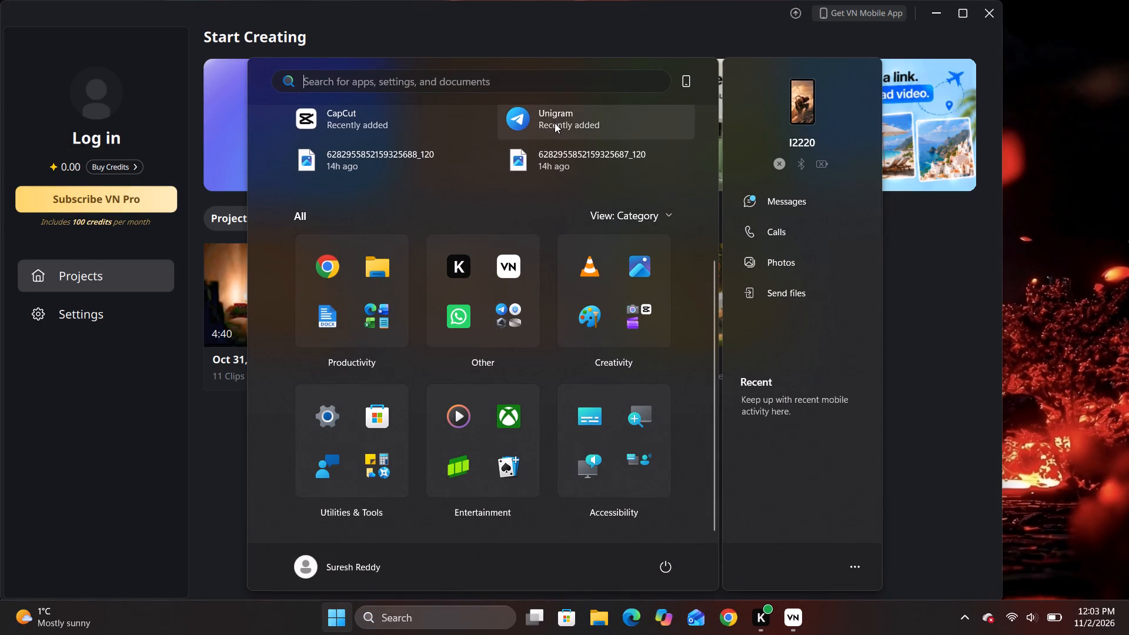
click(555, 123)
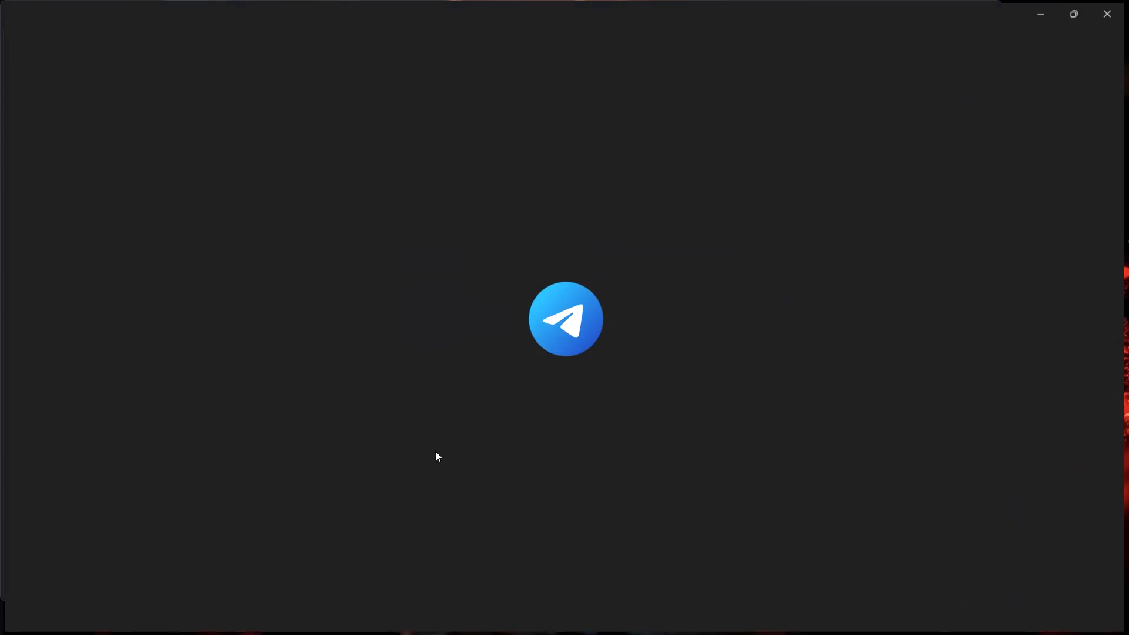
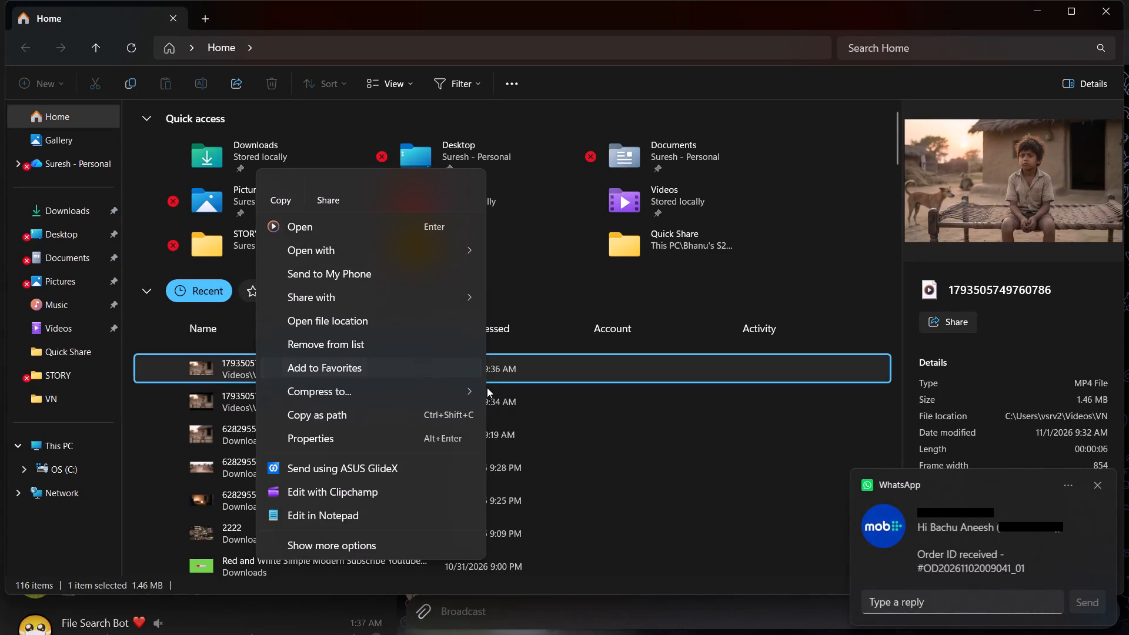
Dismiss the options for the recent video file and open the STORY folder in File Explorer.
click(557, 311)
click(51, 379)
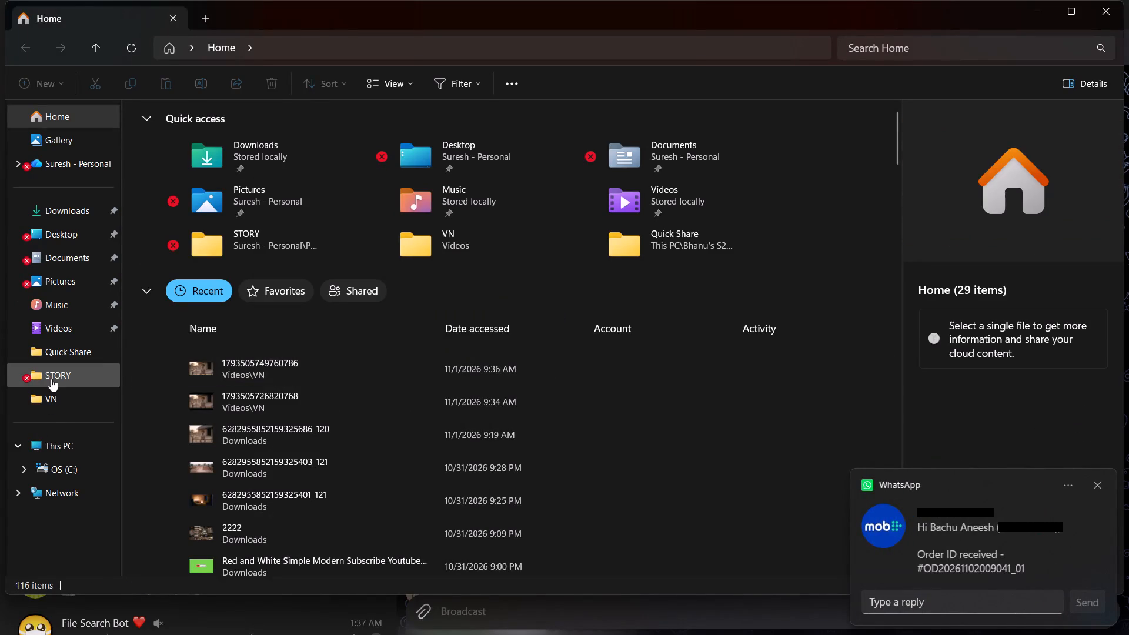
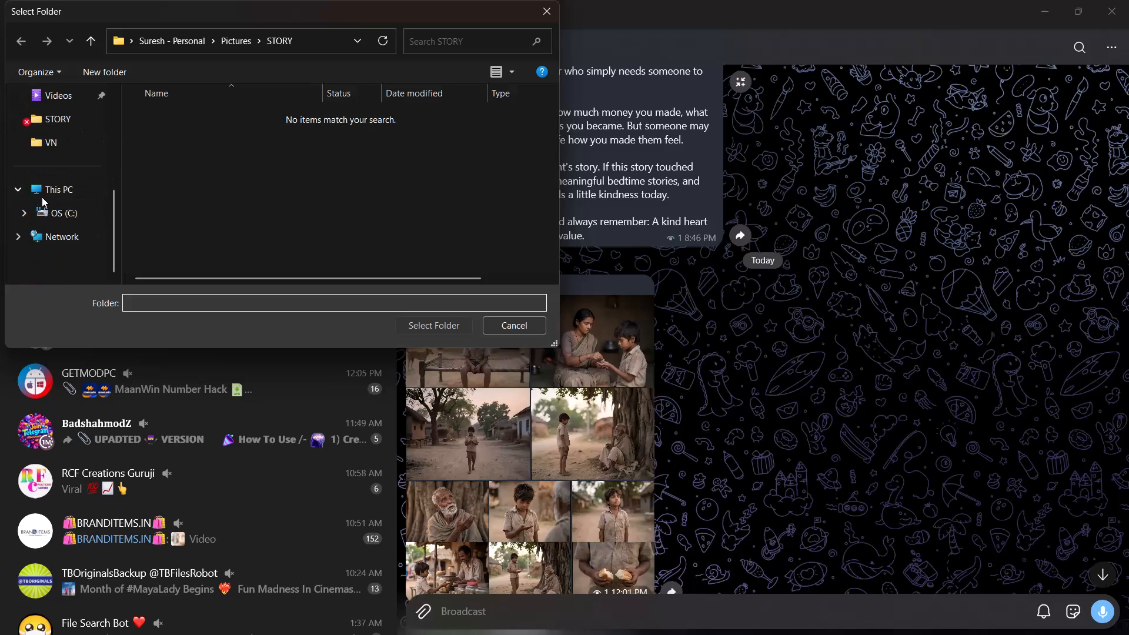
Choose the STORY folder inside Pictures as the target in the folder selection dialog.
click(64, 122)
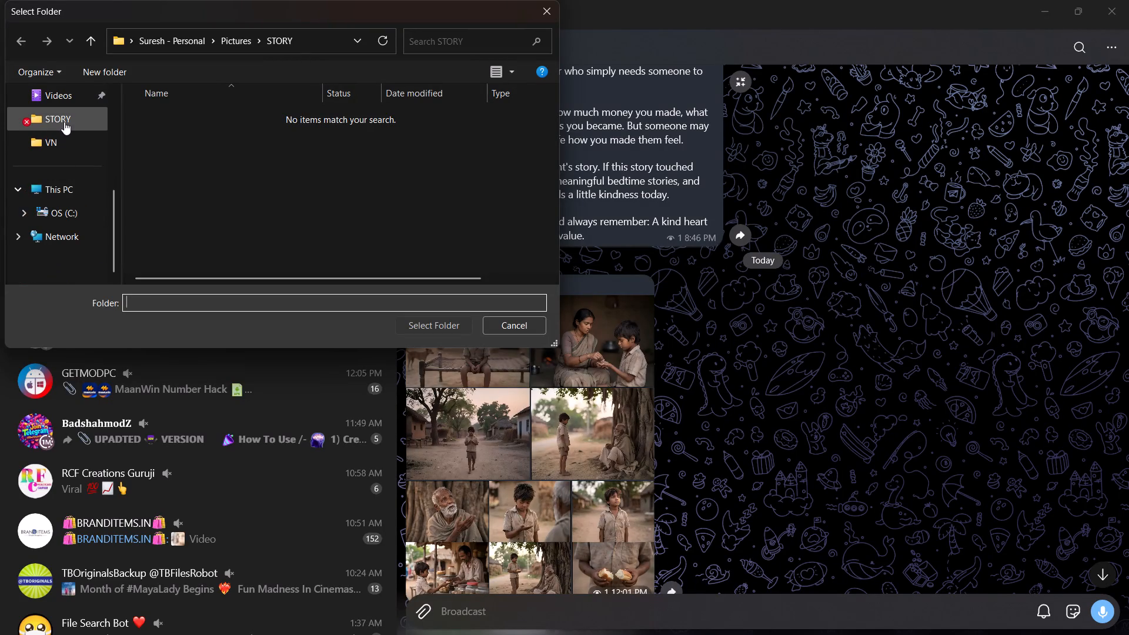
double_click(64, 122)
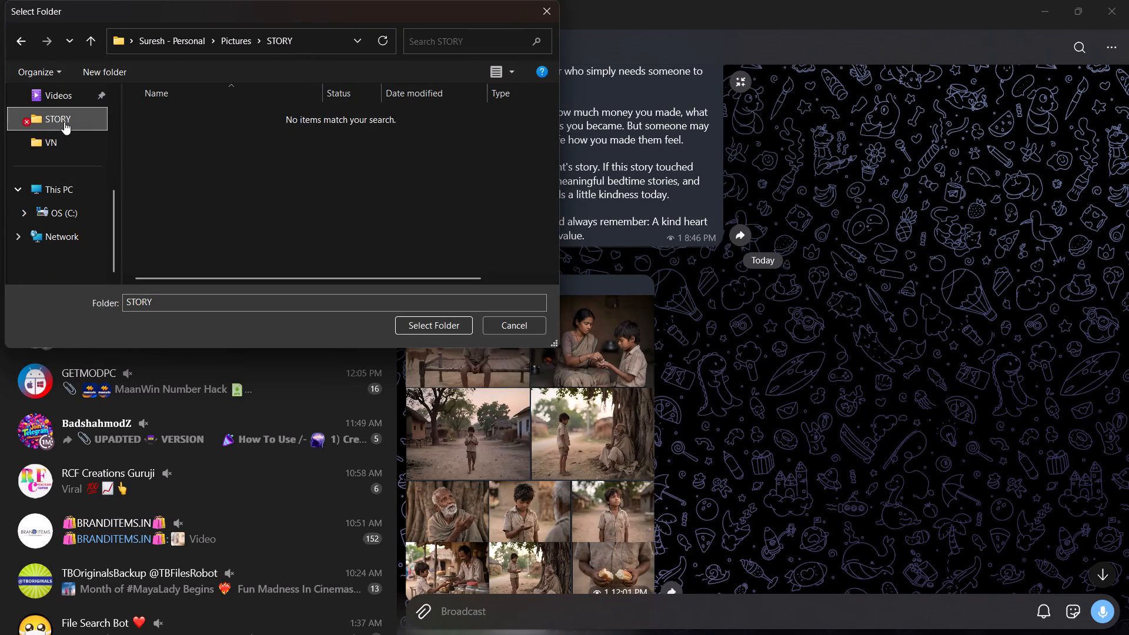
right_click(242, 122)
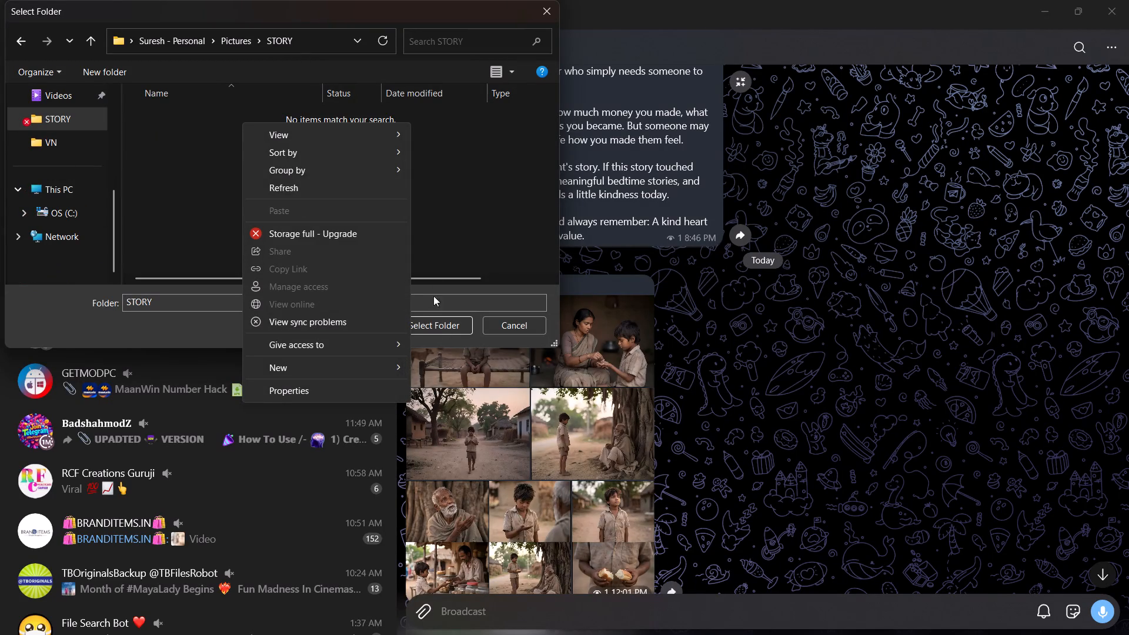
click(440, 248)
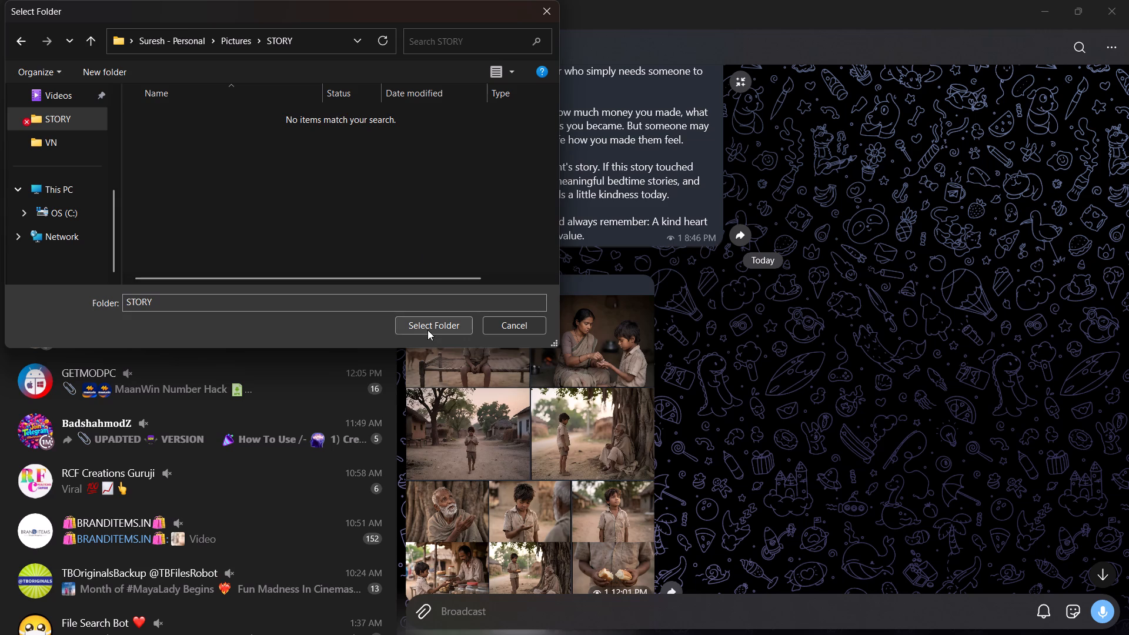
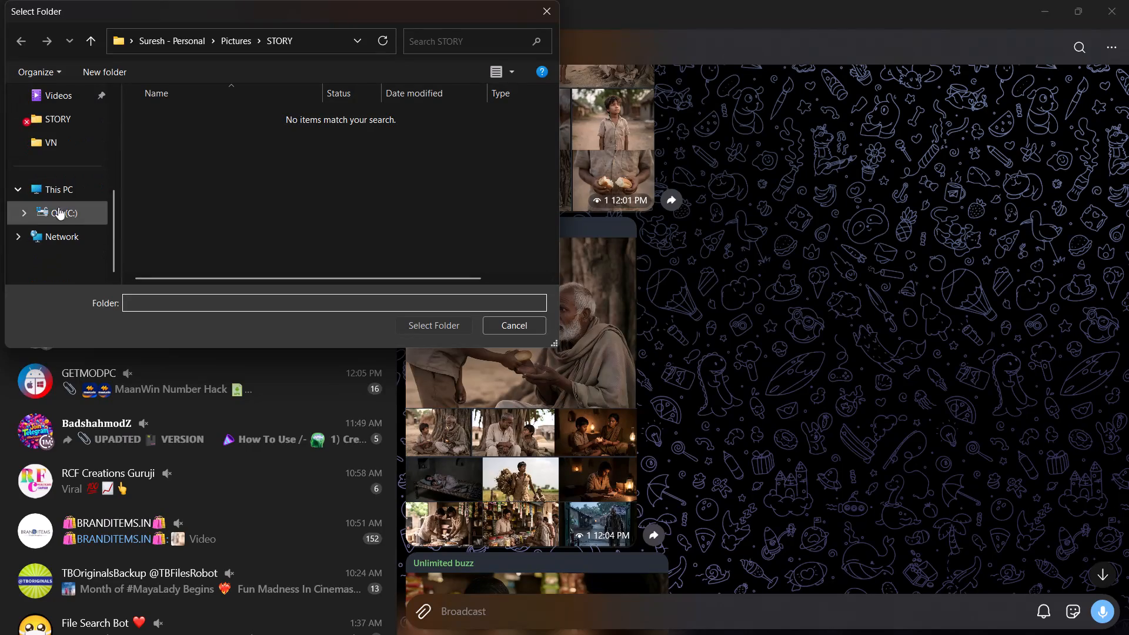
Select the STORY folder from the quick-access locations as the target in the folder selection dialog.
click(88, 119)
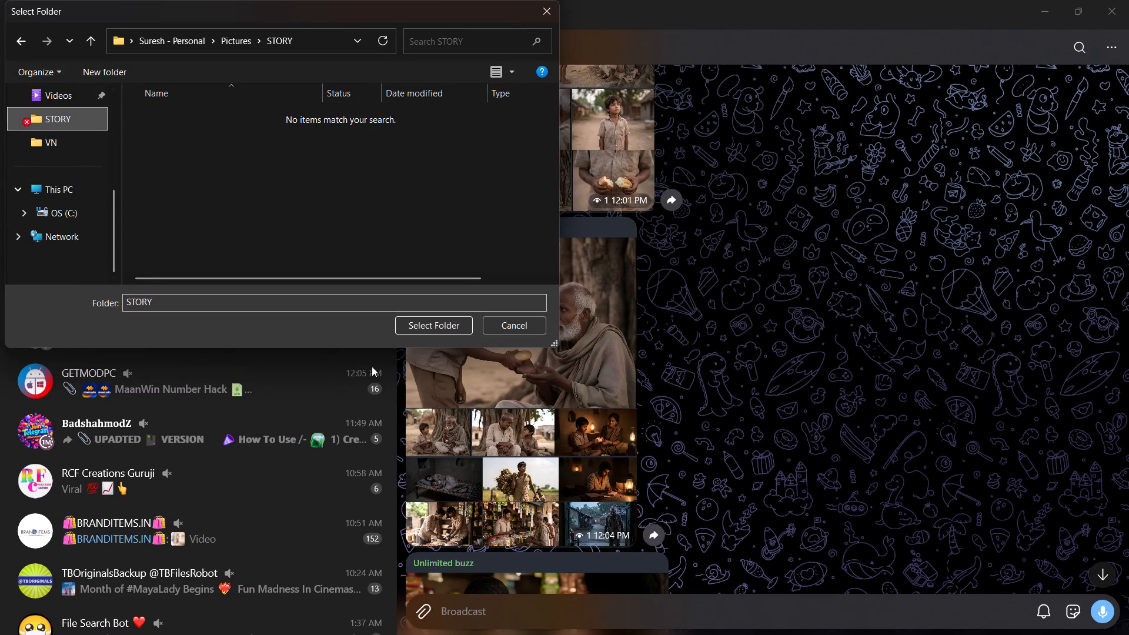
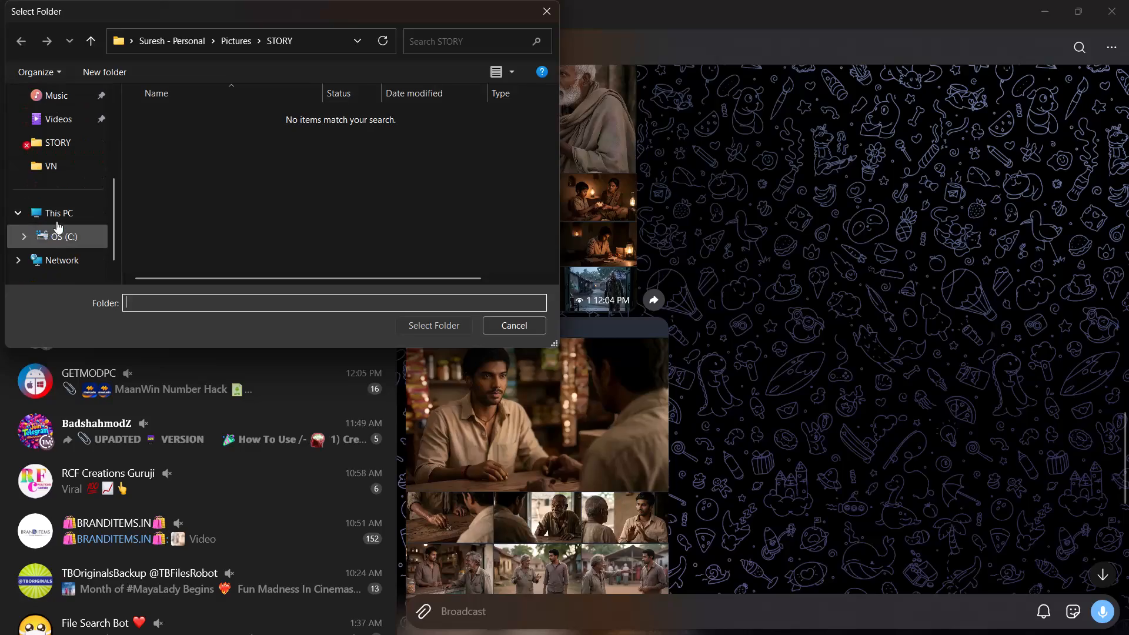
Pick the STORY folder from the quick-access locations as the save destination for the images.
click(63, 135)
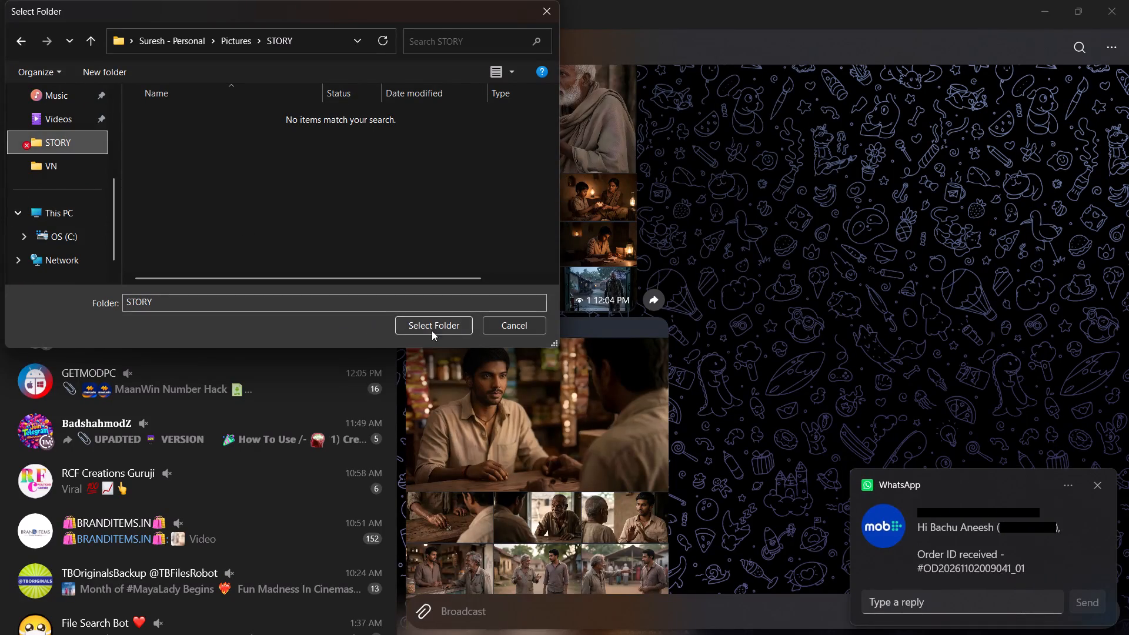
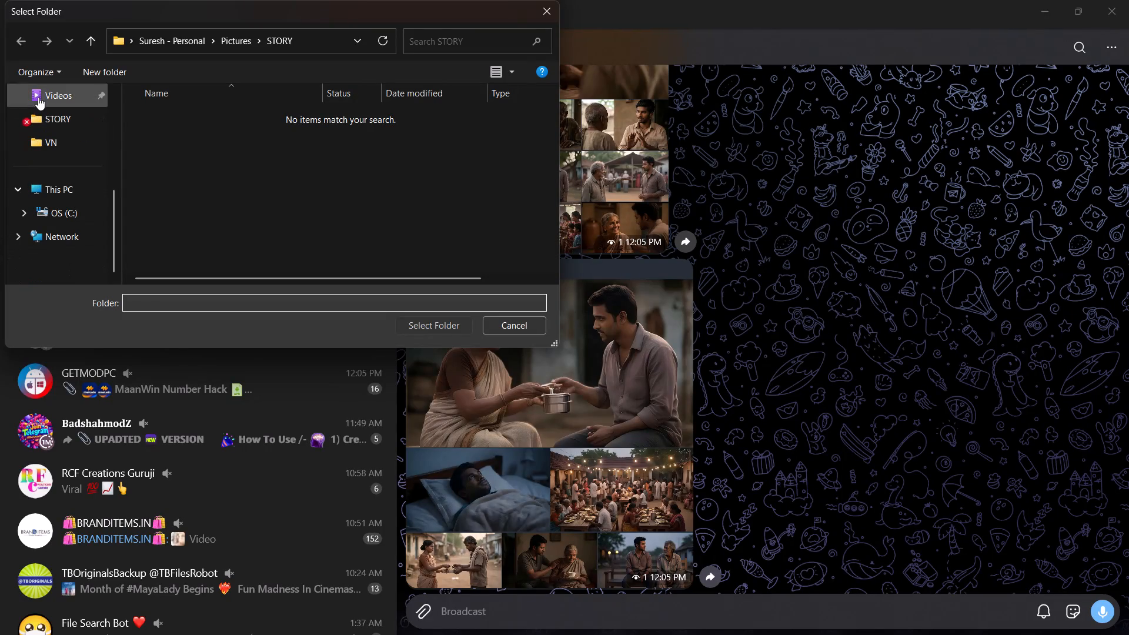
Pick the pinned STORY folder as the target folder for saving the chat's story images.
click(55, 113)
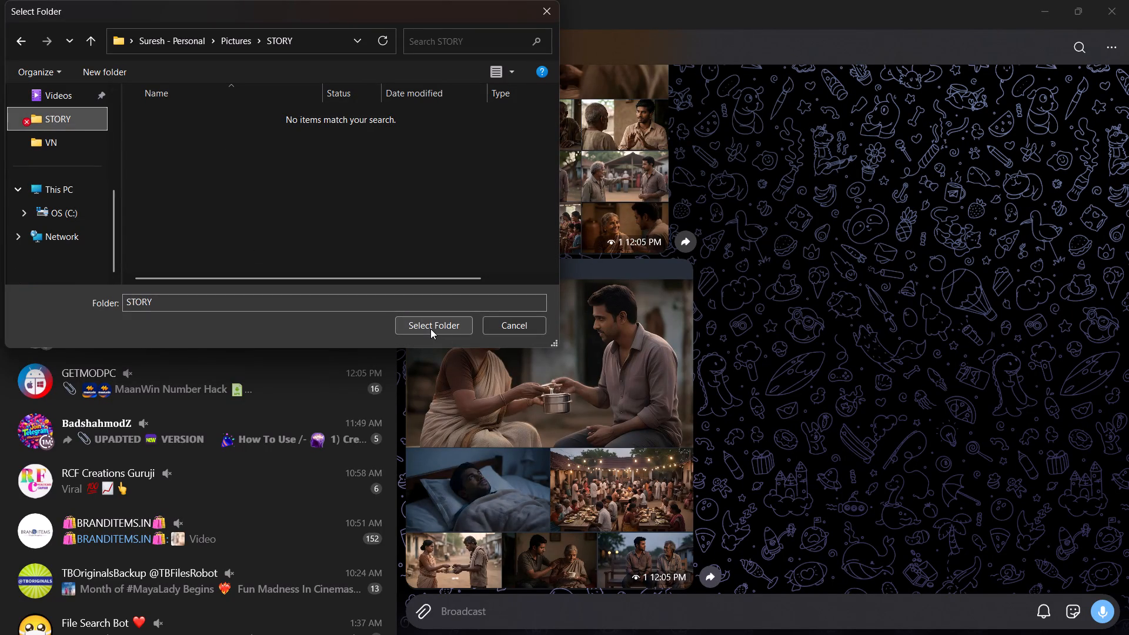
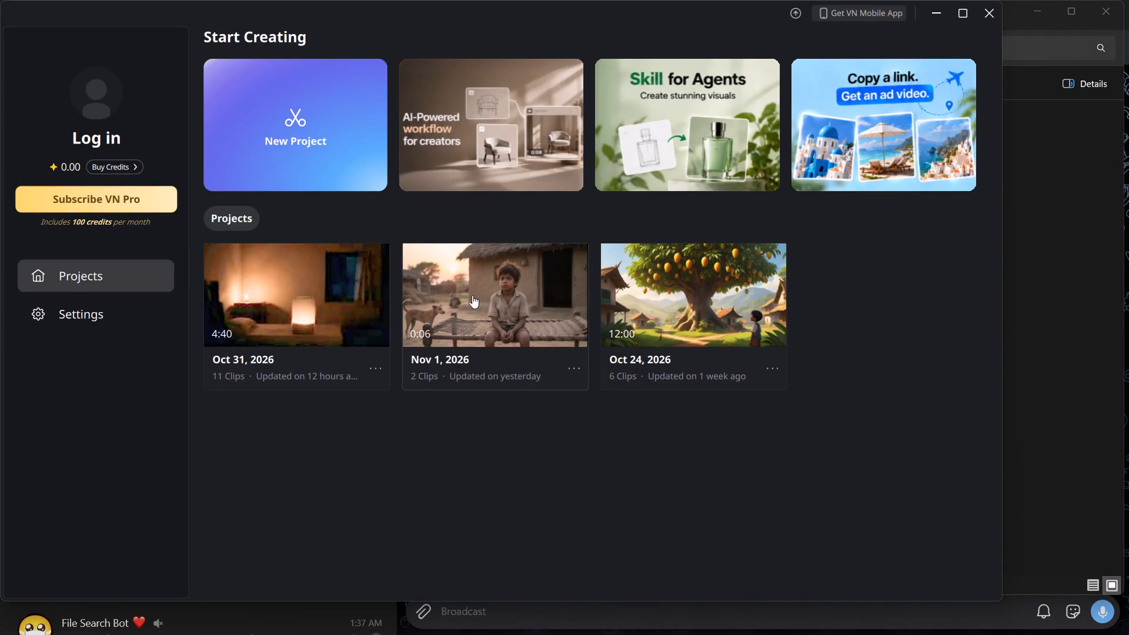
Open the Oct 31, 2026 project and widen the editor window to the full screen width.
click(342, 302)
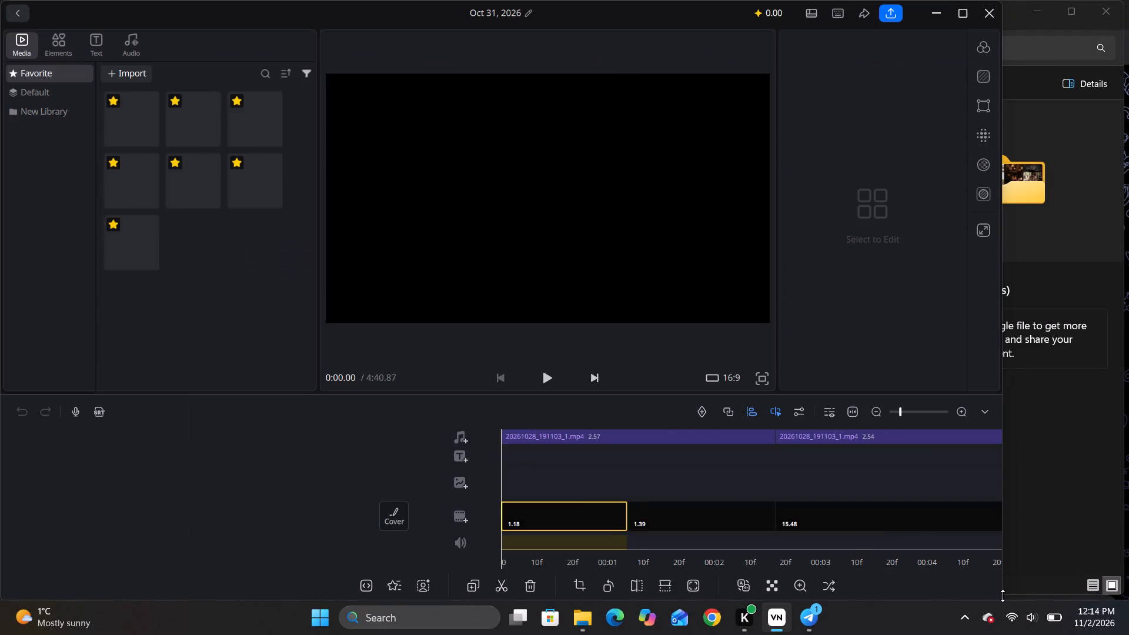
drag(1000, 596, 1128, 586)
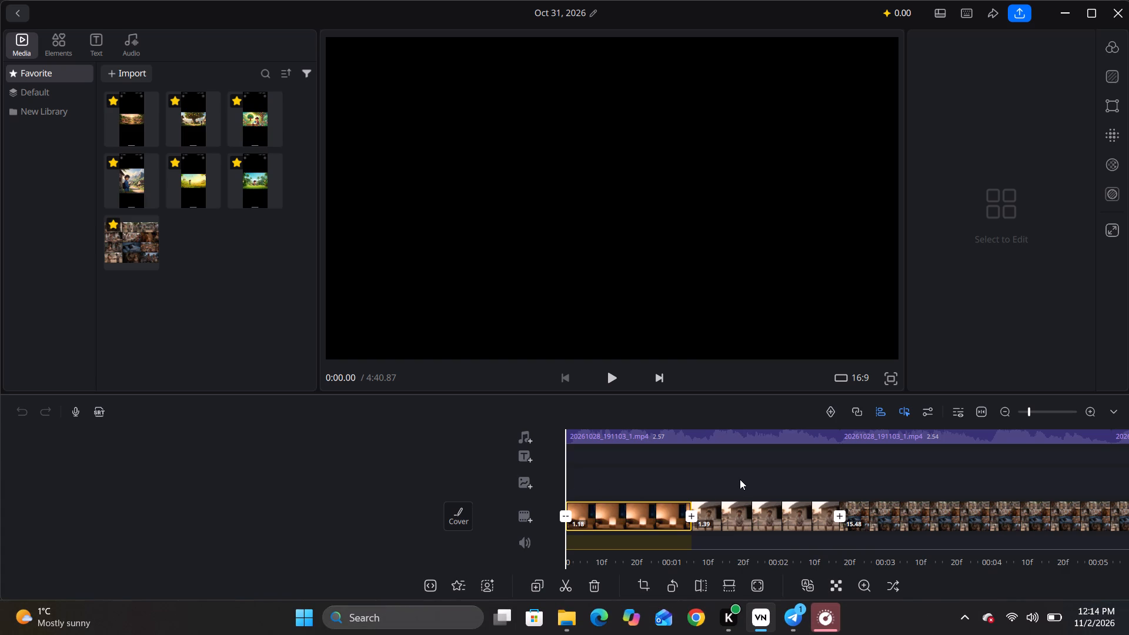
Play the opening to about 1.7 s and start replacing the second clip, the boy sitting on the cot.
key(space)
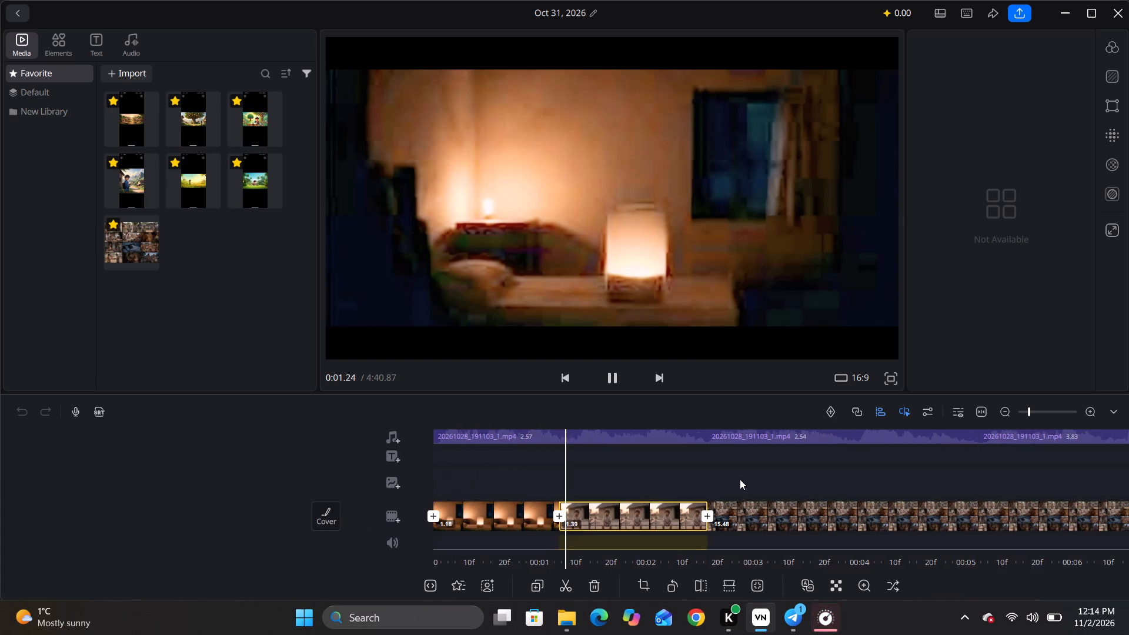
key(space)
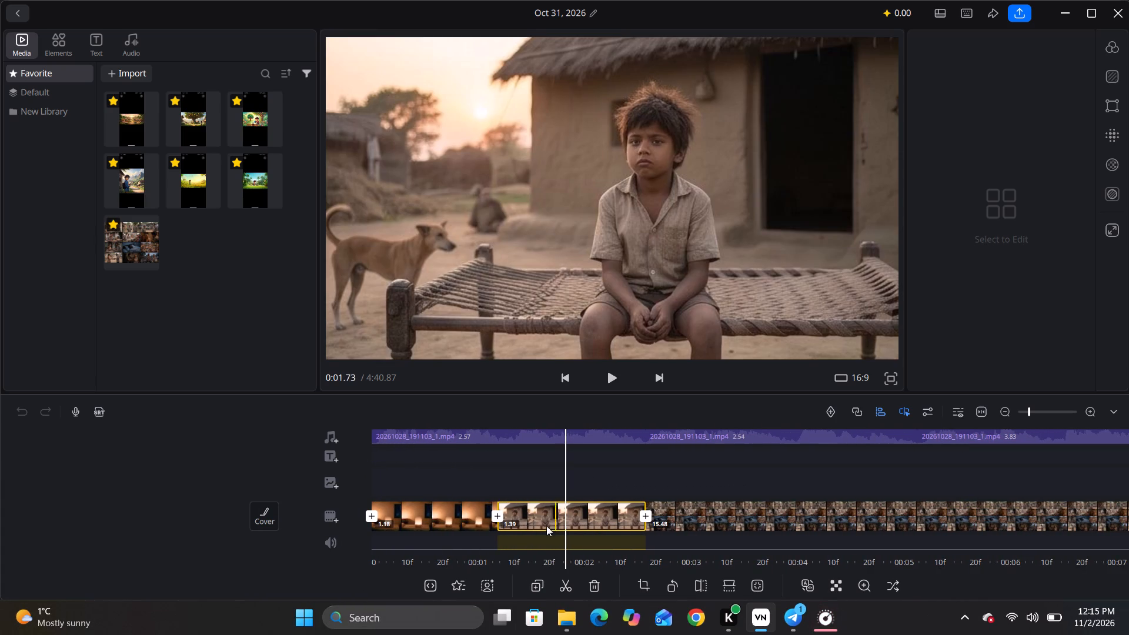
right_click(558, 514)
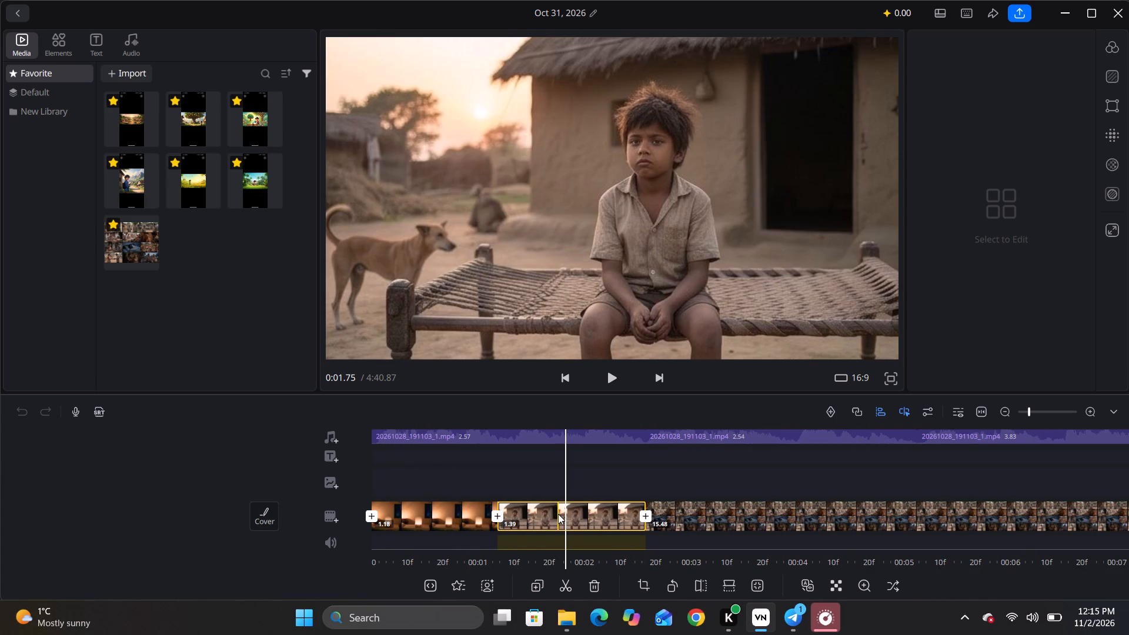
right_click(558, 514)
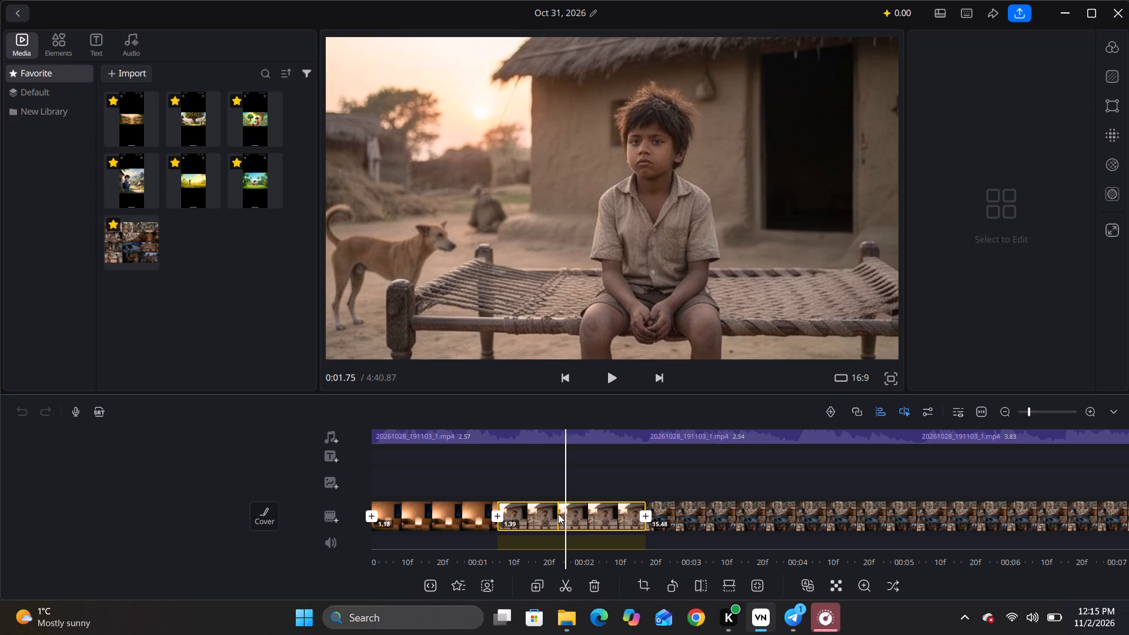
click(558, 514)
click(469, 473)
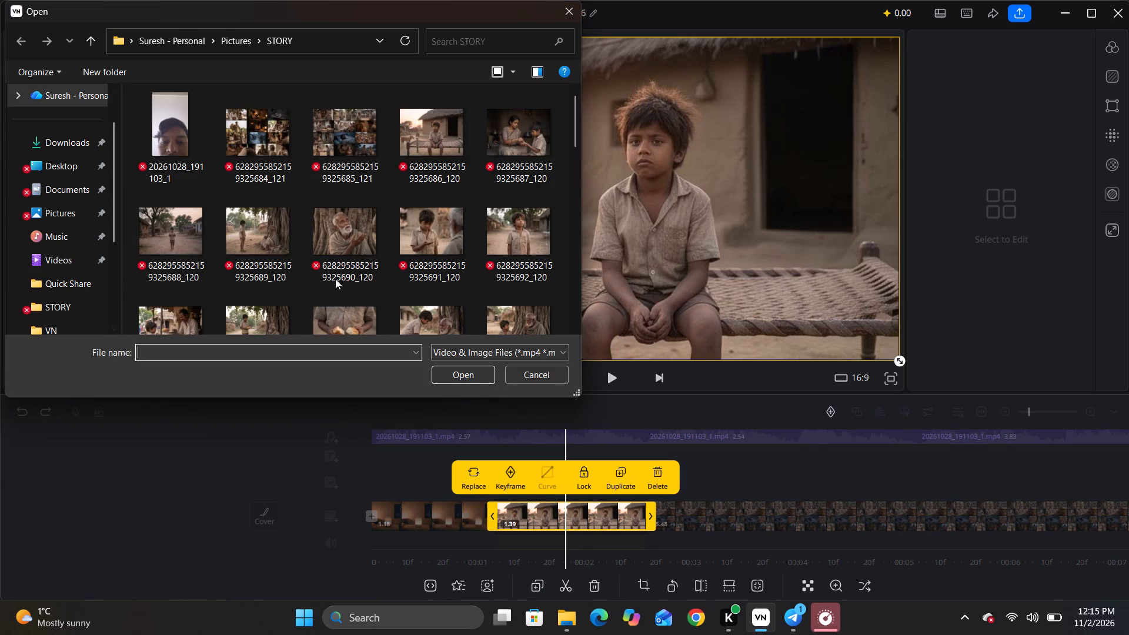
Look through the image files in the STORY folder for a replacement for the clip.
scroll(334, 275, down, 3)
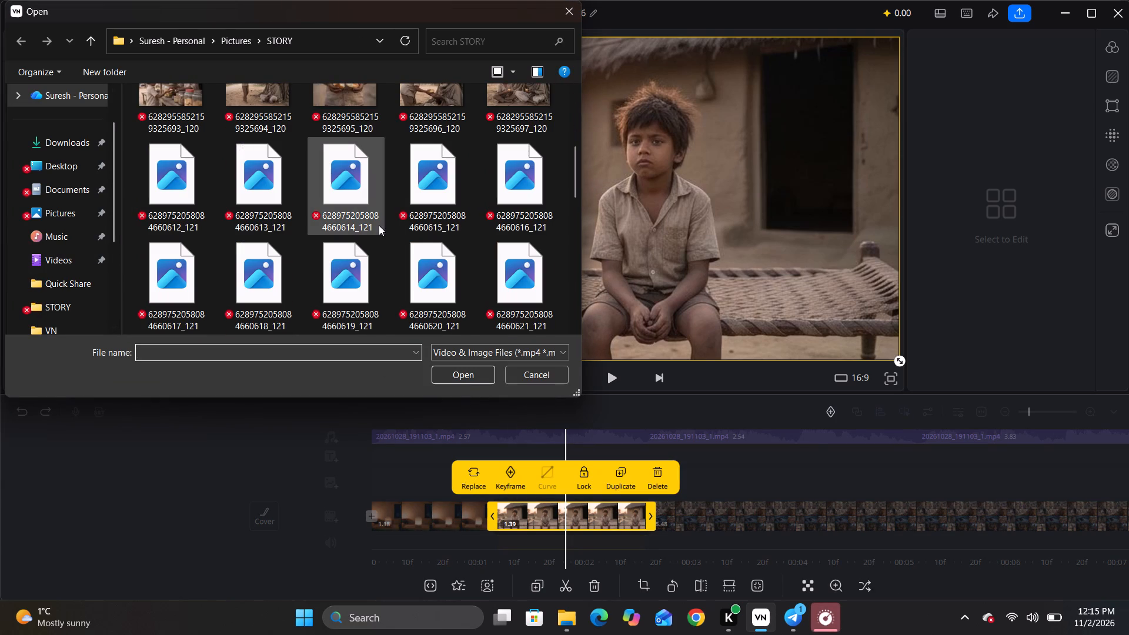
scroll(379, 225, down, 8)
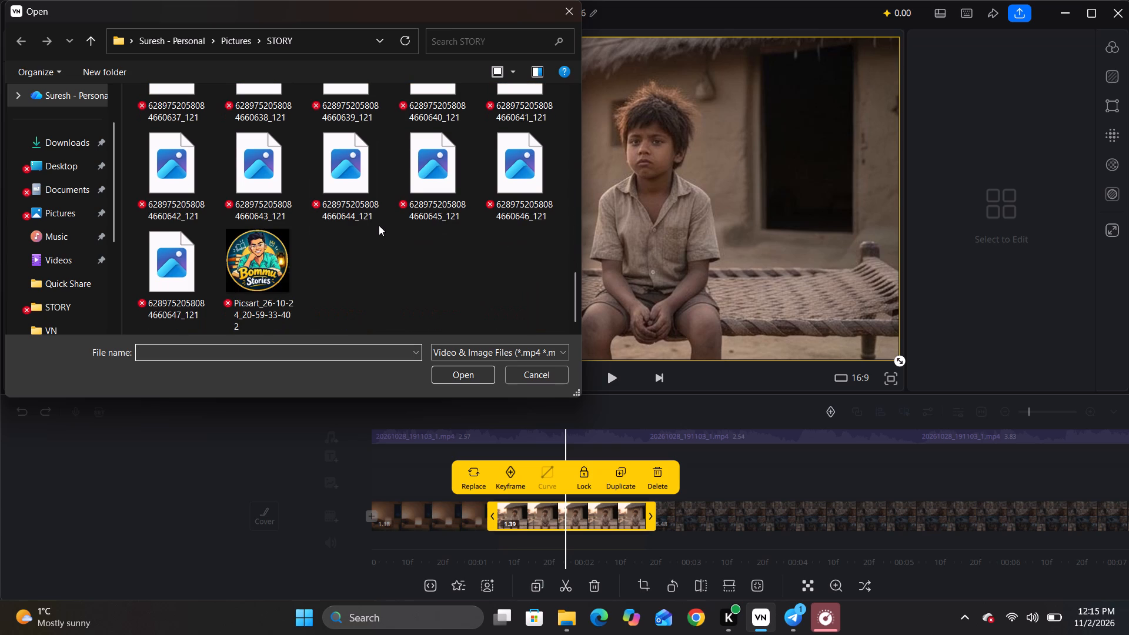
scroll(403, 239, up, 12)
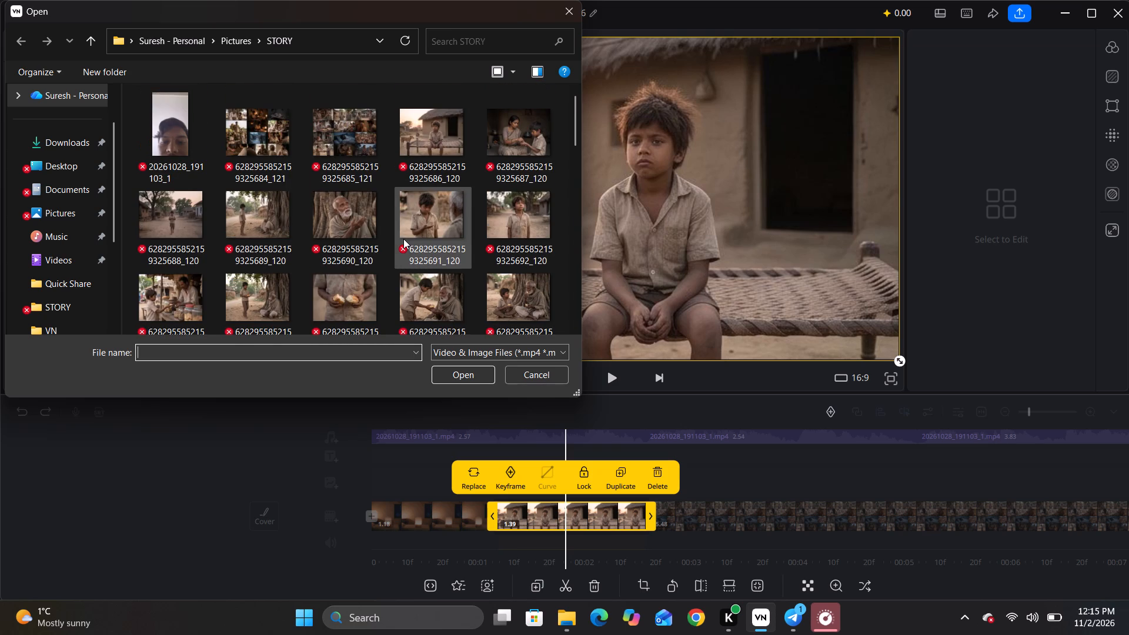
scroll(403, 239, down, 3)
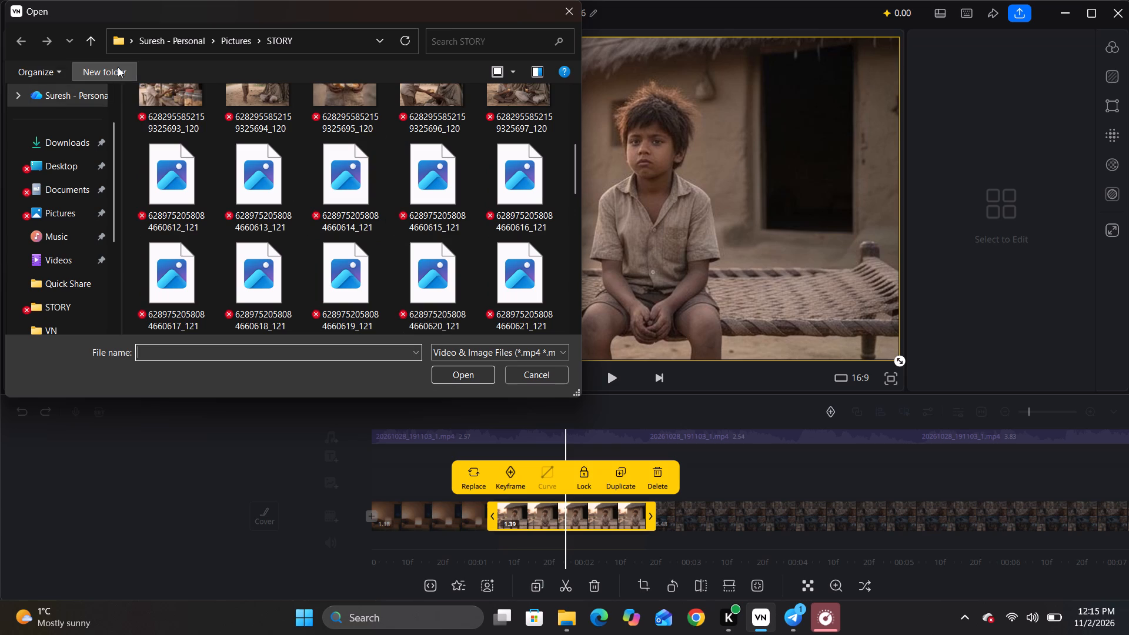
scroll(326, 173, down, 1)
scroll(326, 173, up, 2)
scroll(326, 173, down, 2)
scroll(326, 173, up, 1)
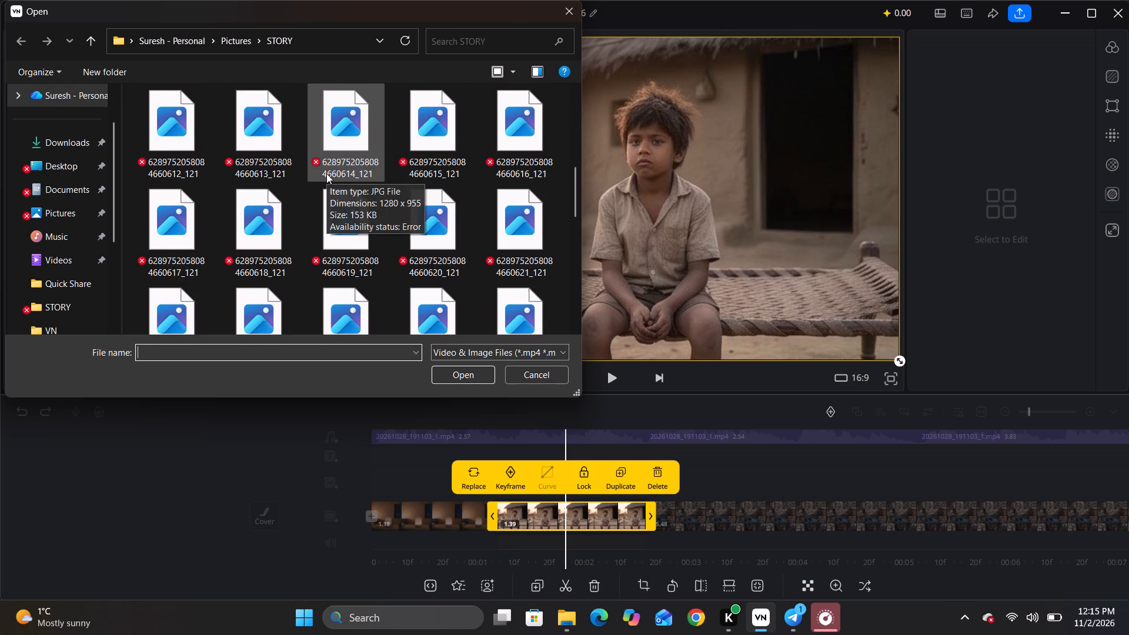
scroll(326, 173, up, 2)
scroll(326, 173, down, 1)
scroll(326, 173, up, 2)
scroll(326, 173, down, 2)
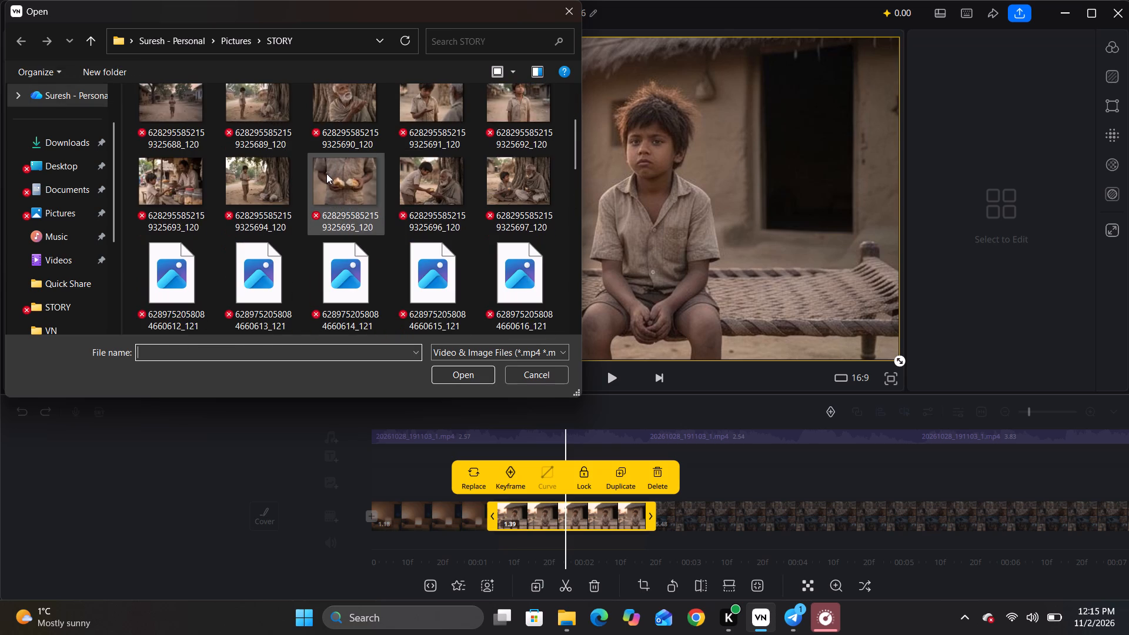
scroll(326, 173, down, 2)
scroll(326, 173, up, 1)
scroll(326, 173, down, 1)
scroll(326, 173, up, 1)
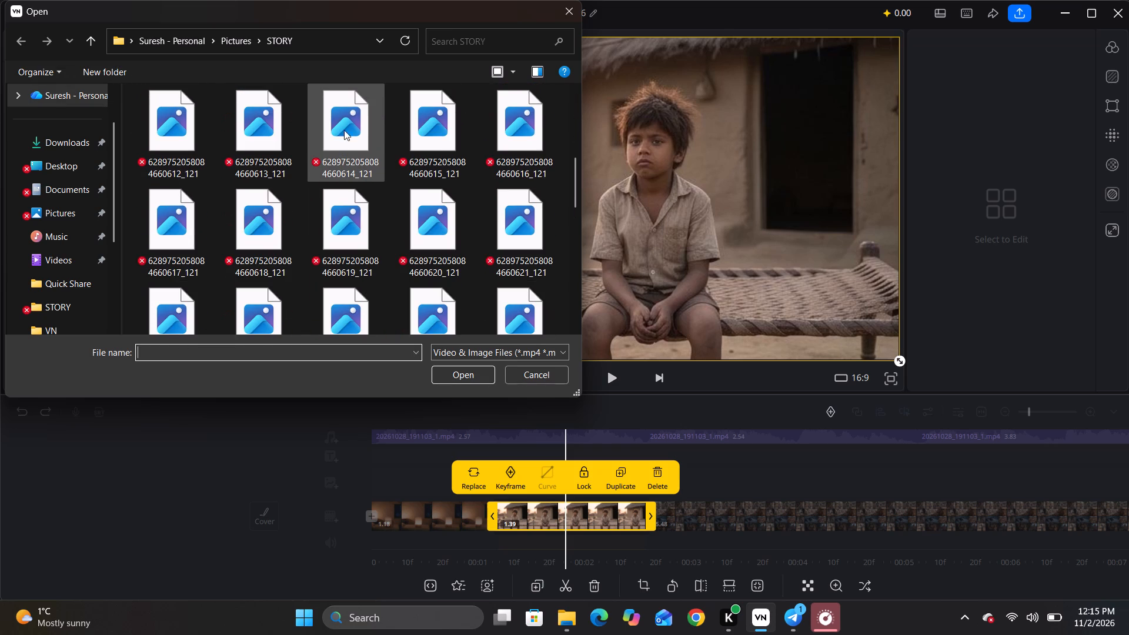
scroll(206, 158, up, 2)
scroll(302, 189, down, 1)
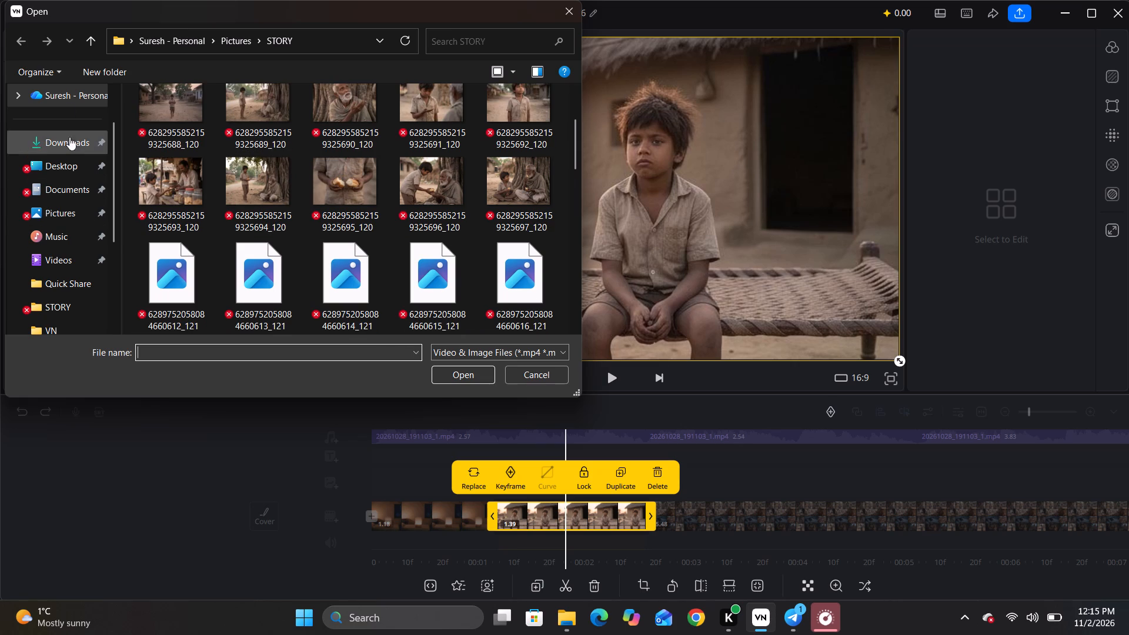
Reopen the STORY folder from the Home location and look through its image files again.
scroll(28, 194, up, 4)
click(54, 104)
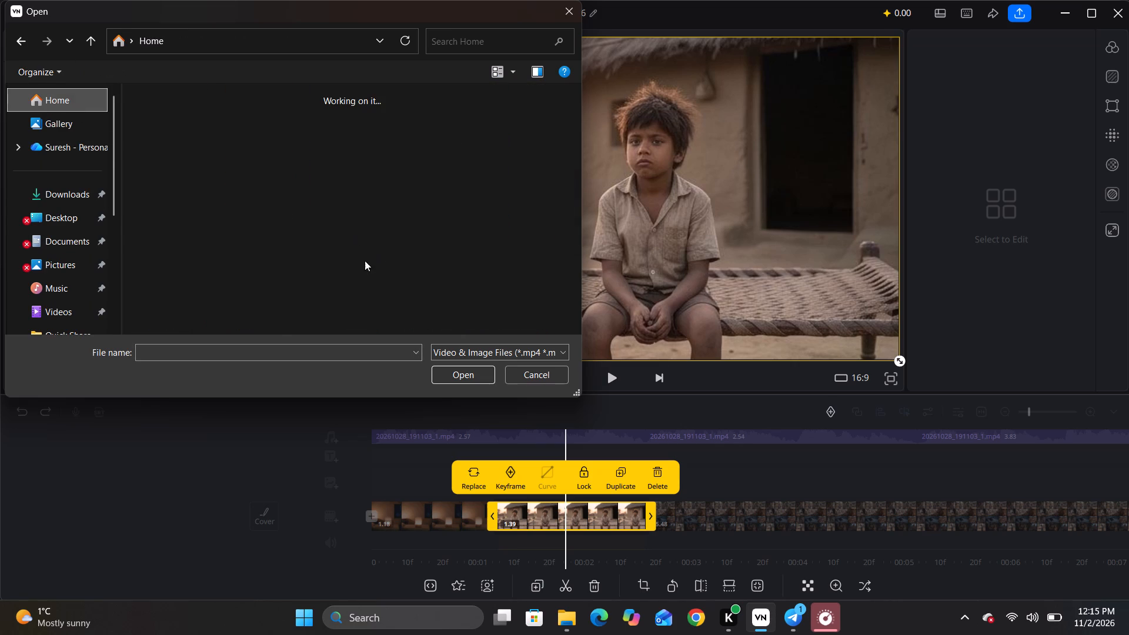
scroll(329, 216, down, 3)
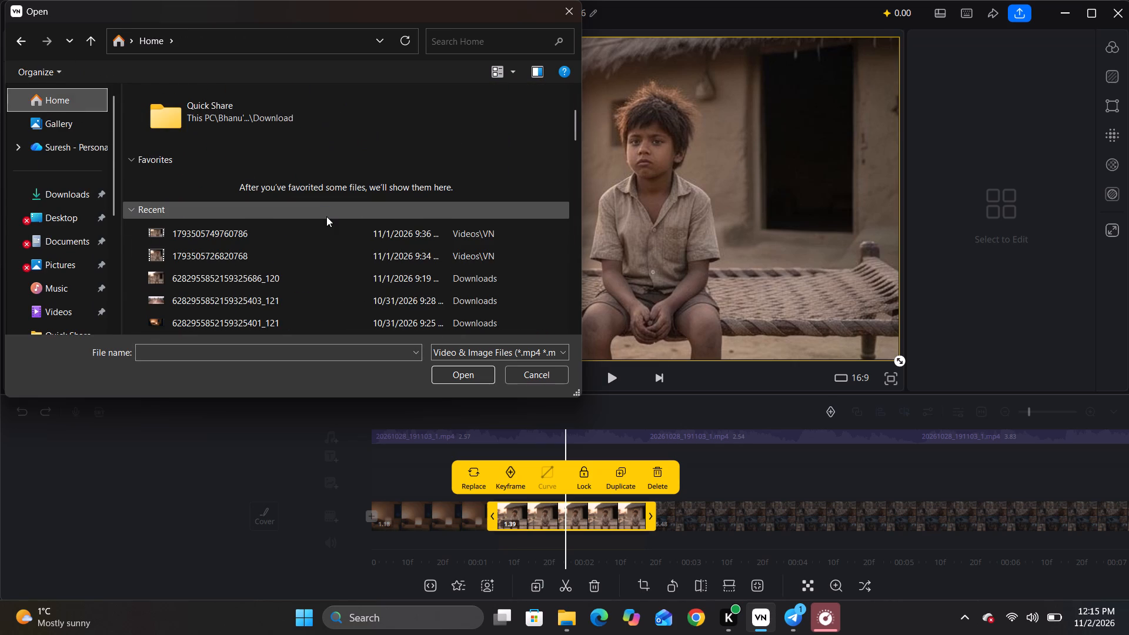
scroll(326, 216, down, 2)
scroll(328, 209, up, 2)
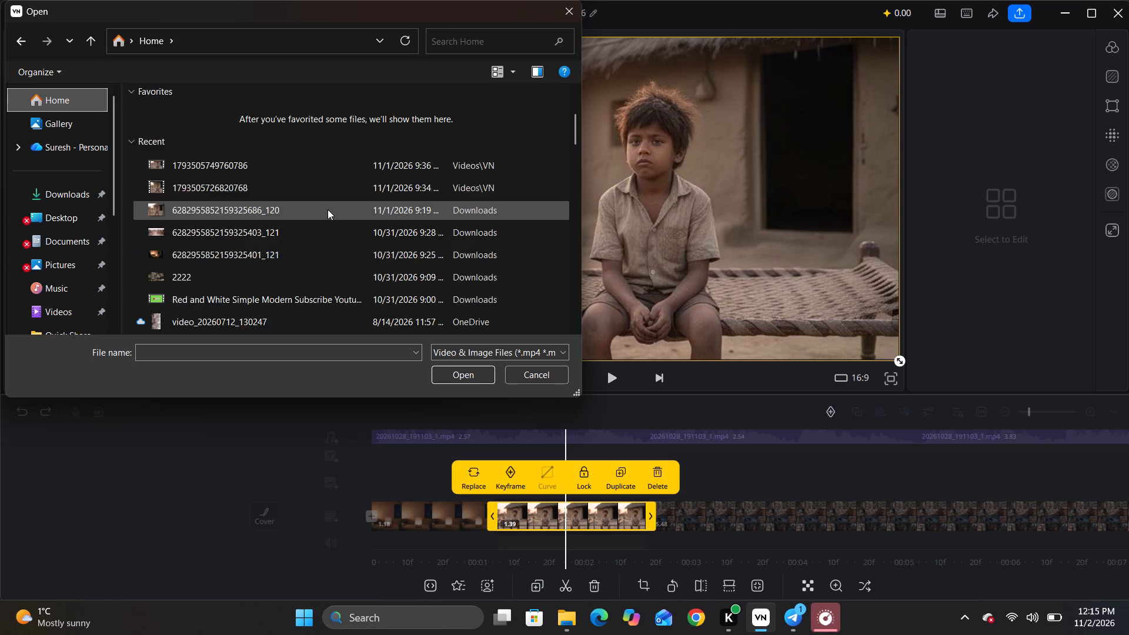
scroll(328, 209, up, 2)
double_click(219, 272)
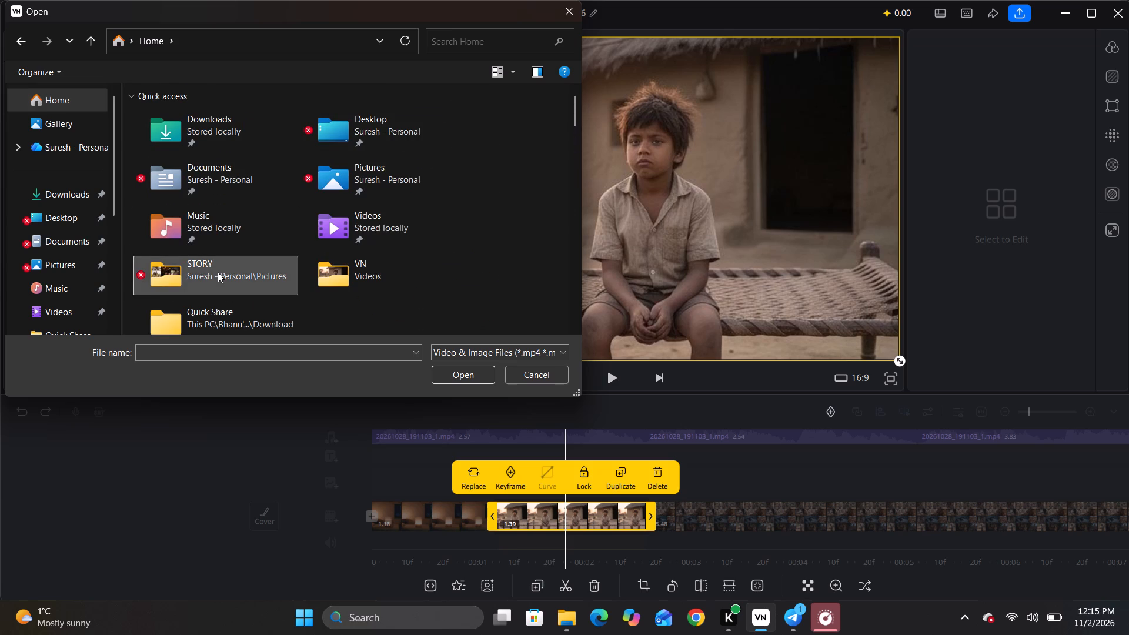
scroll(393, 250, down, 3)
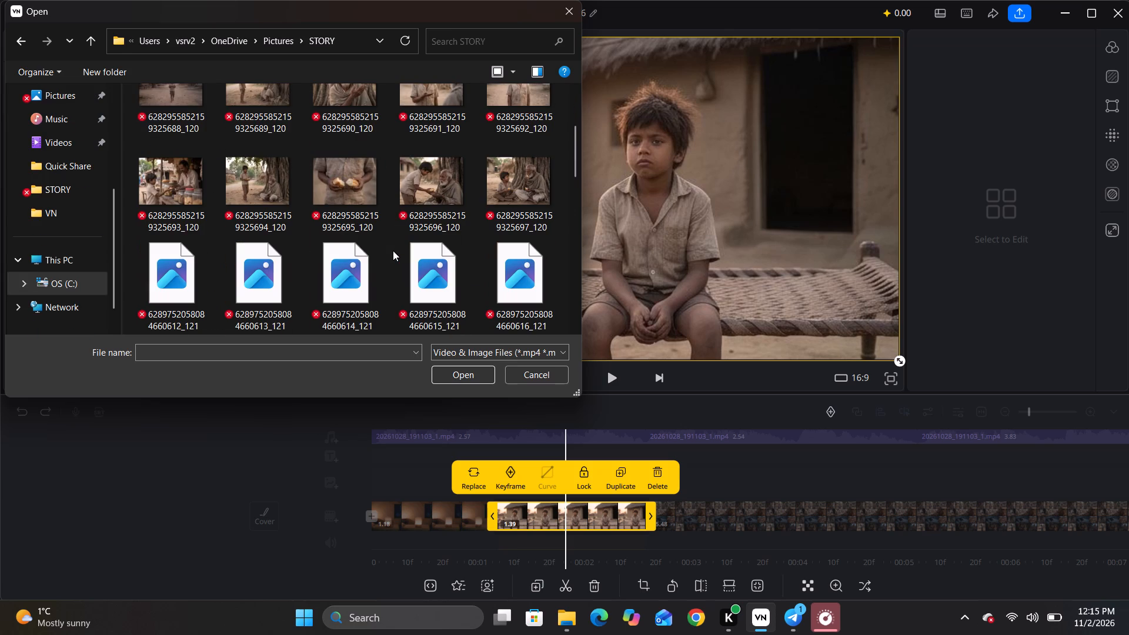
scroll(305, 275, down, 2)
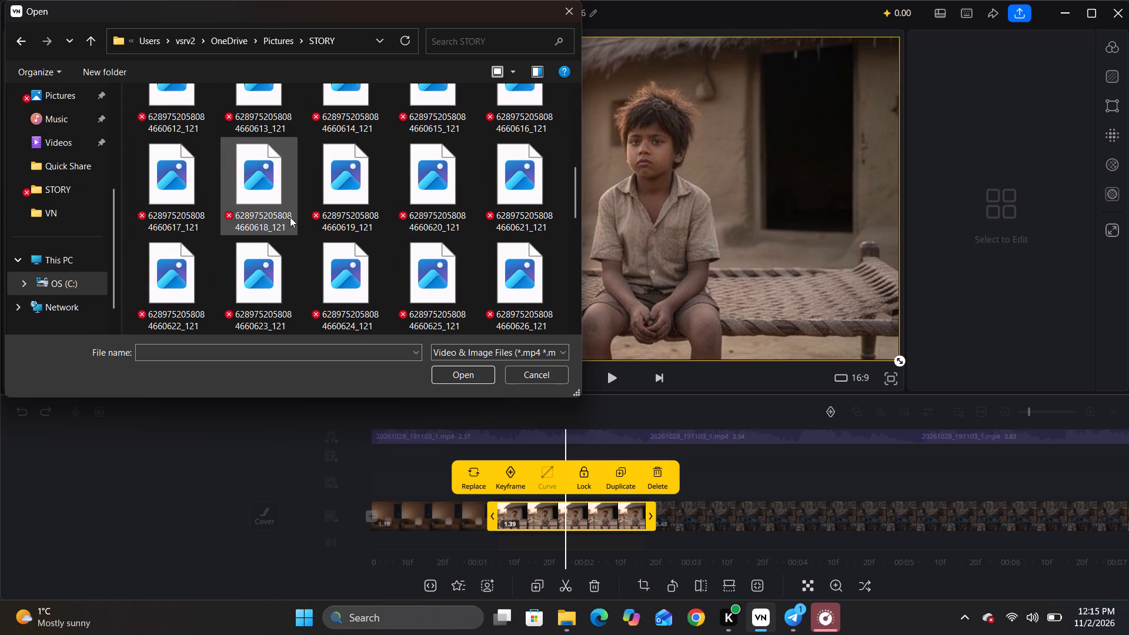
scroll(290, 217, up, 1)
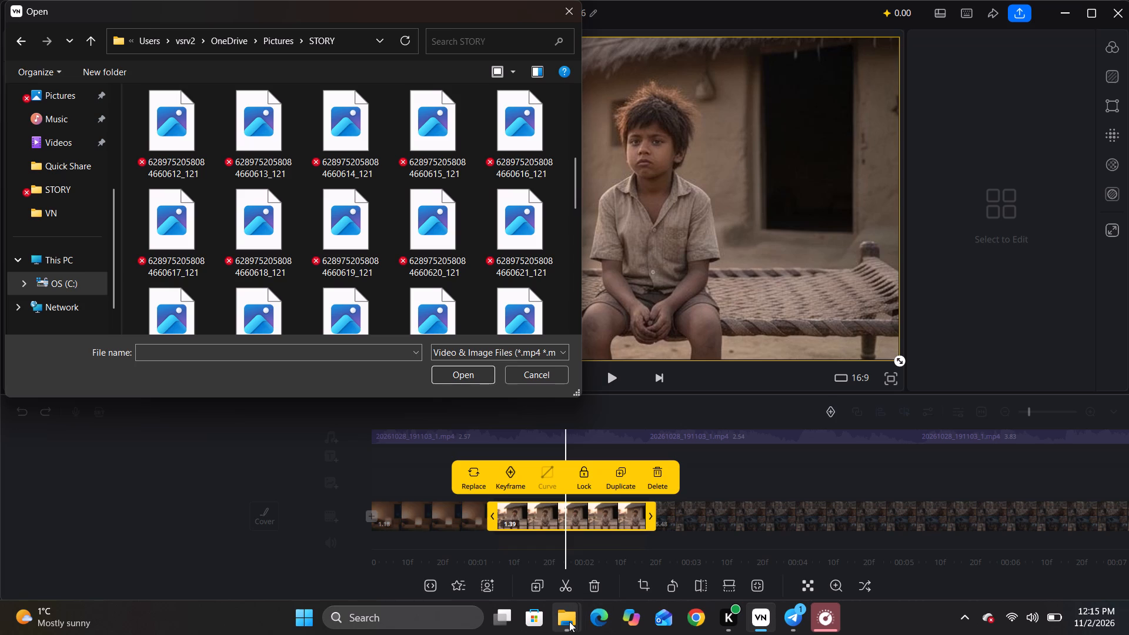
Close the three open STORY File Explorer windows and dismiss the clip replacement file picker.
click(569, 621)
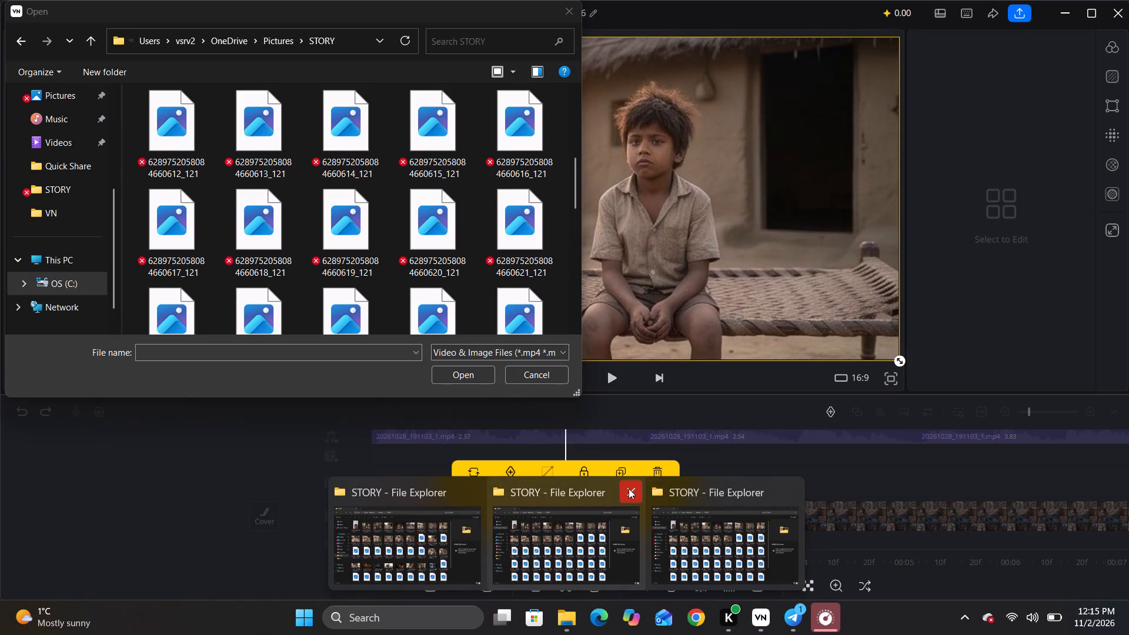
click(629, 489)
click(547, 487)
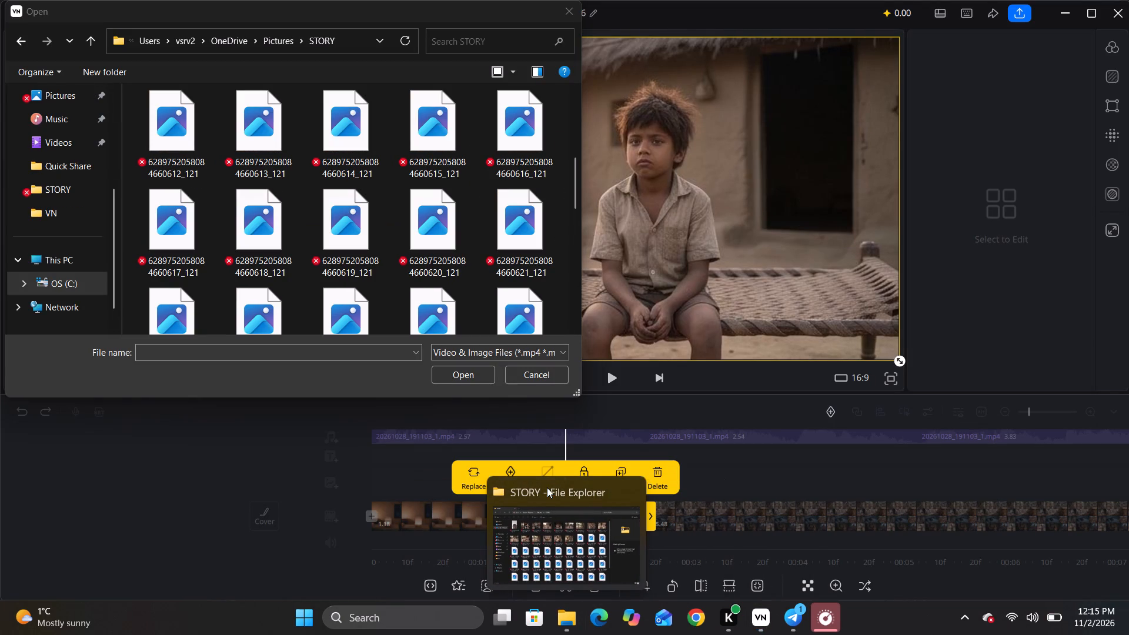
click(634, 490)
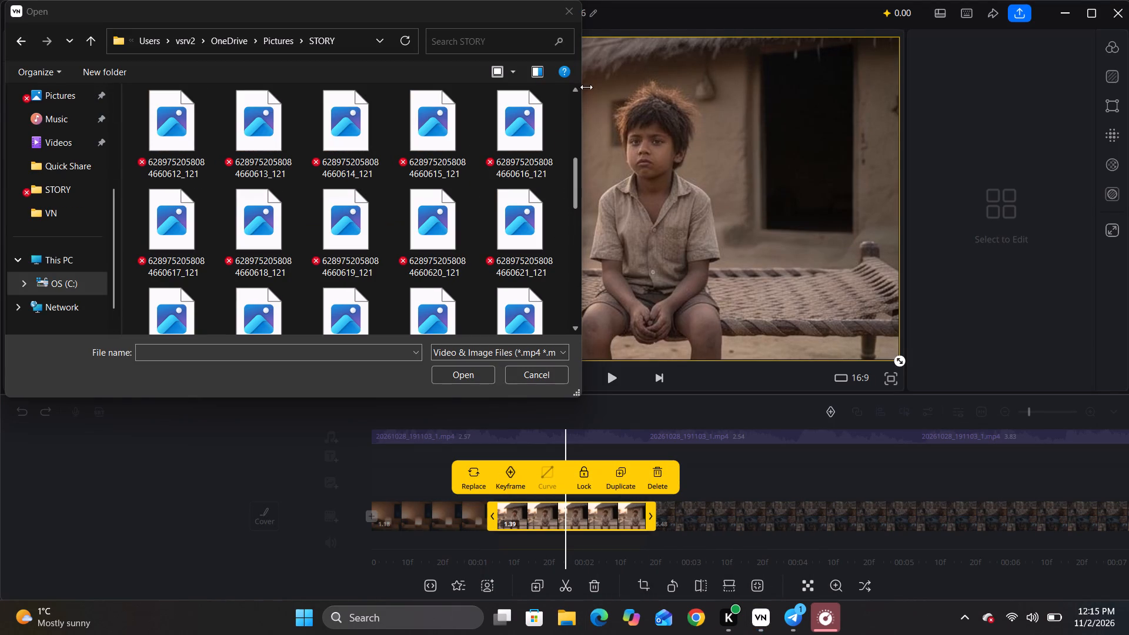
click(566, 1)
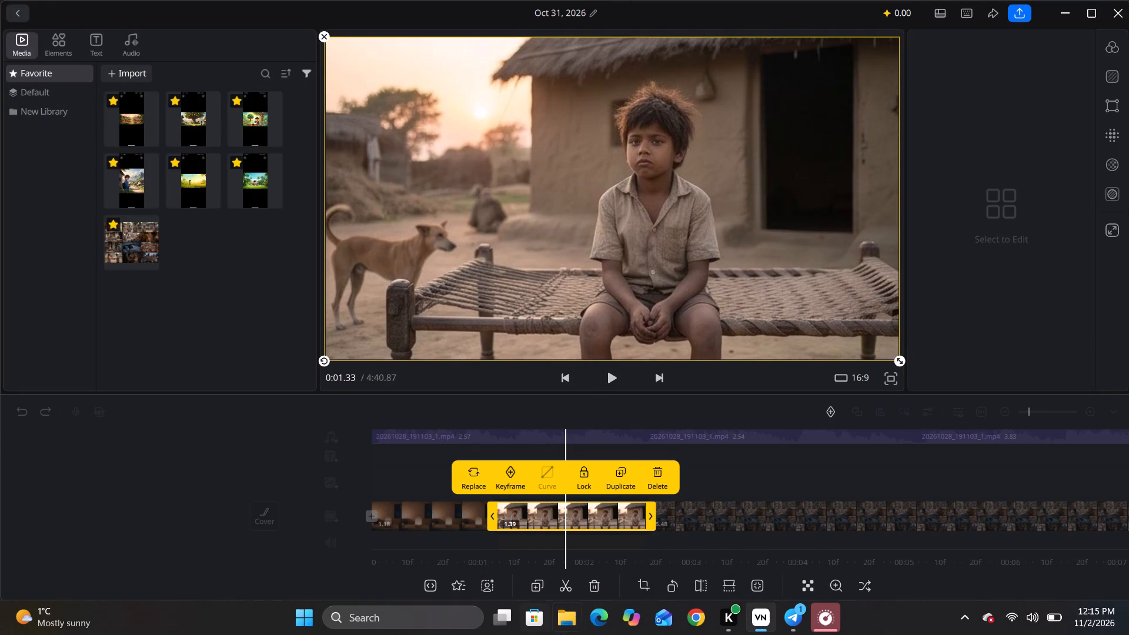
Switch to a new File Explorer window and open the STORY folder.
click(563, 619)
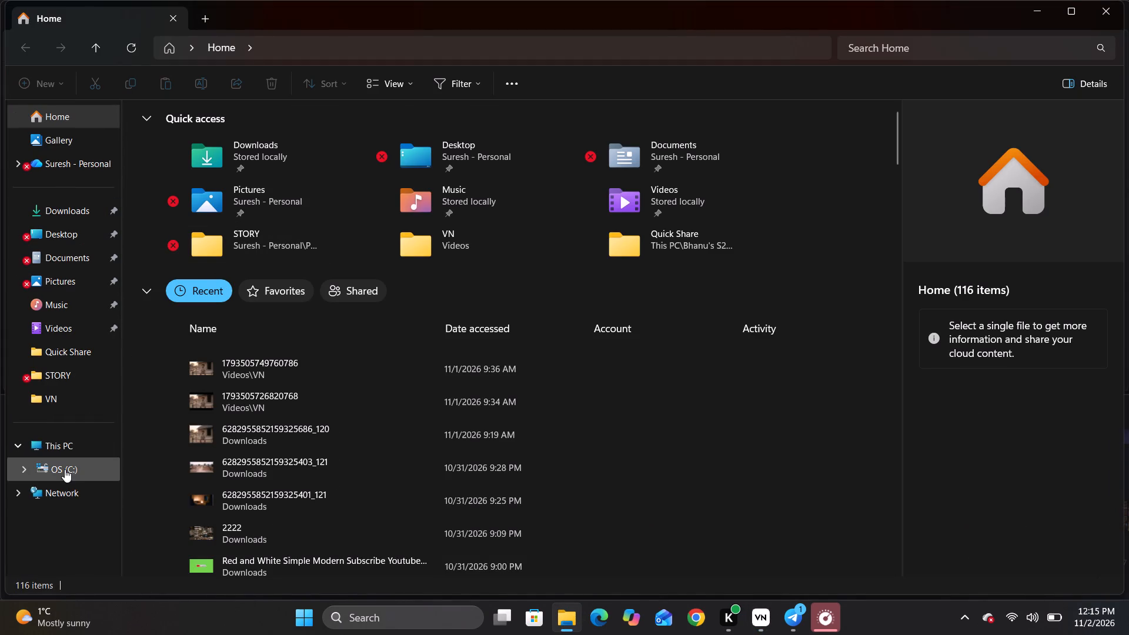
click(58, 374)
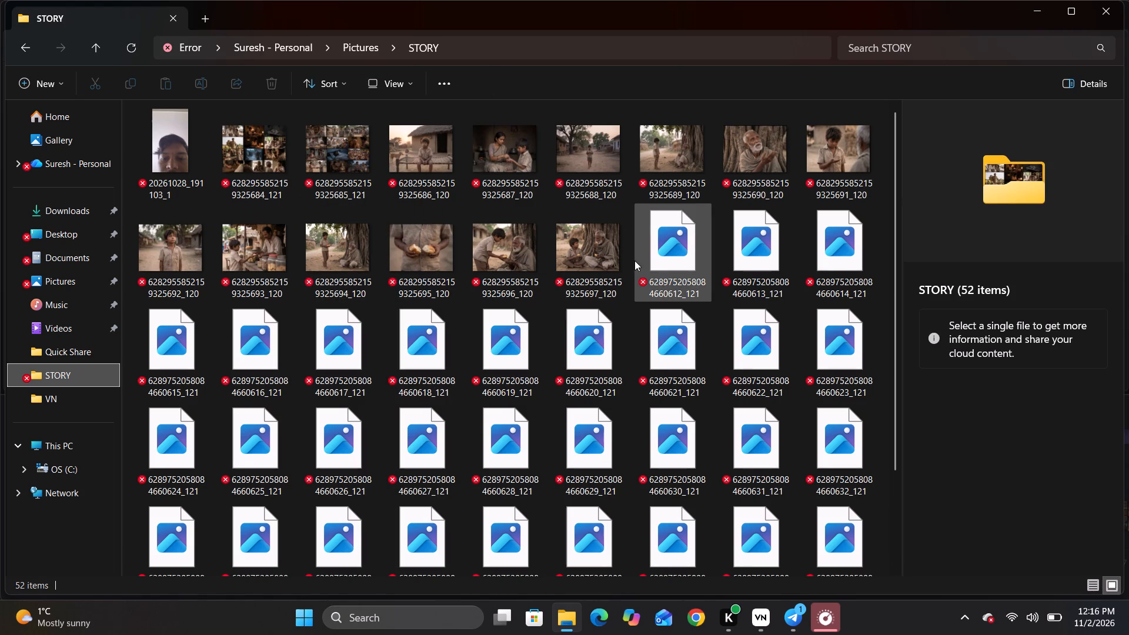
click(646, 249)
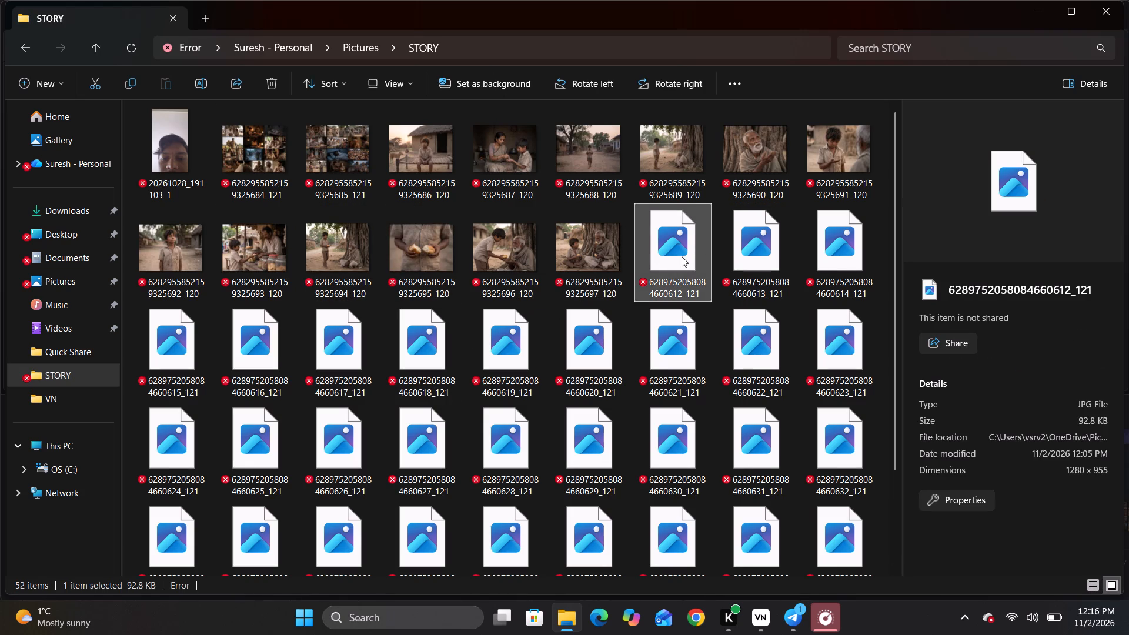
double_click(744, 243)
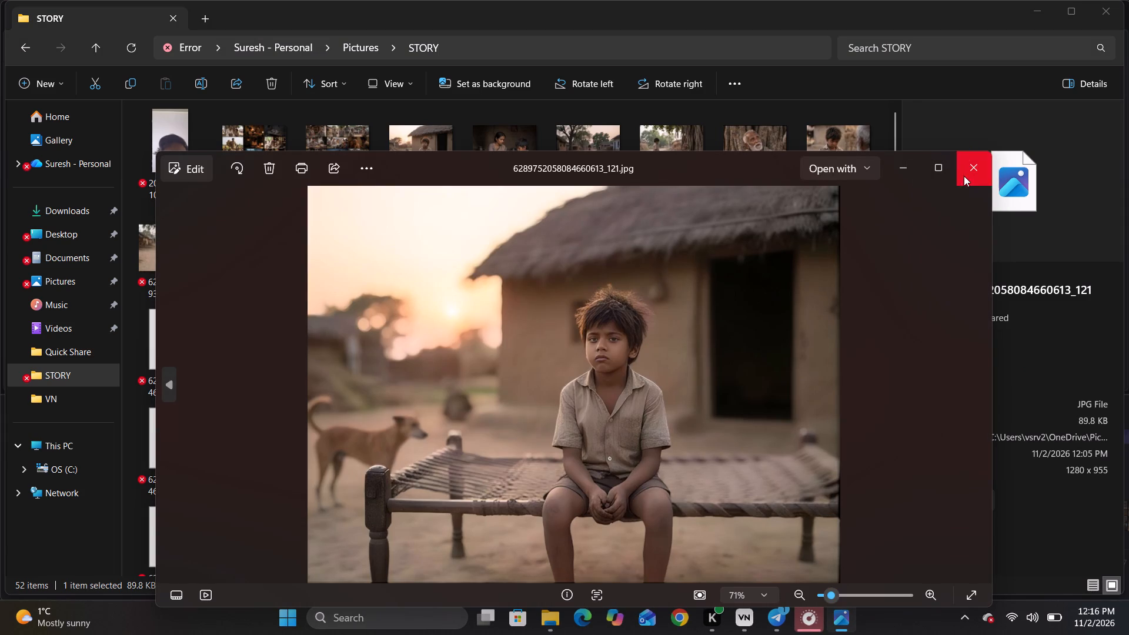
click(964, 163)
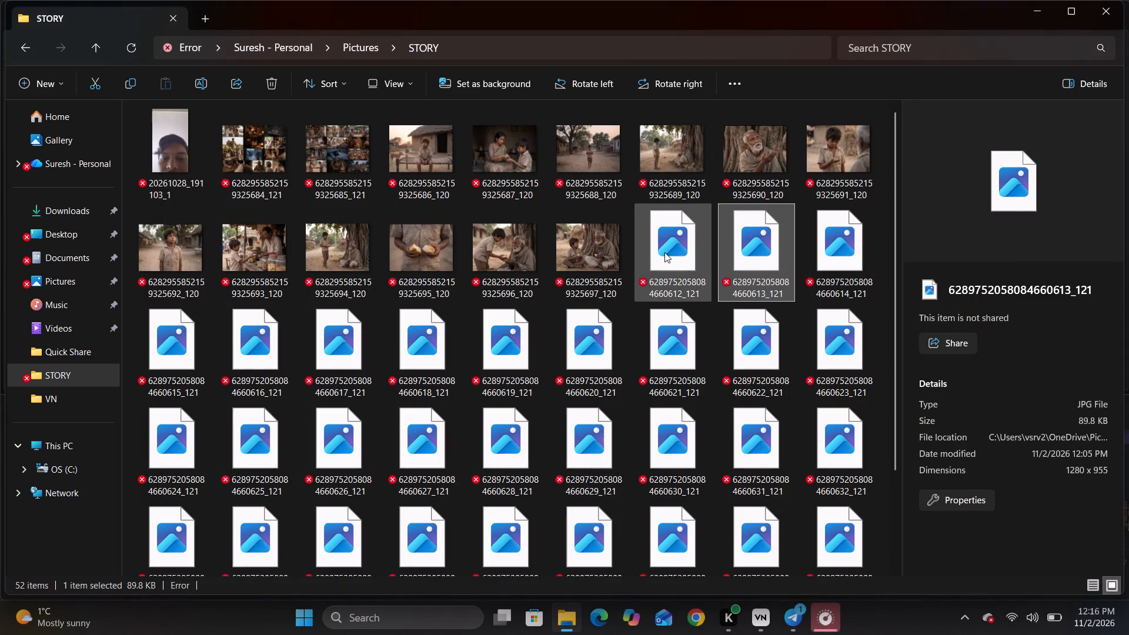
double_click(664, 252)
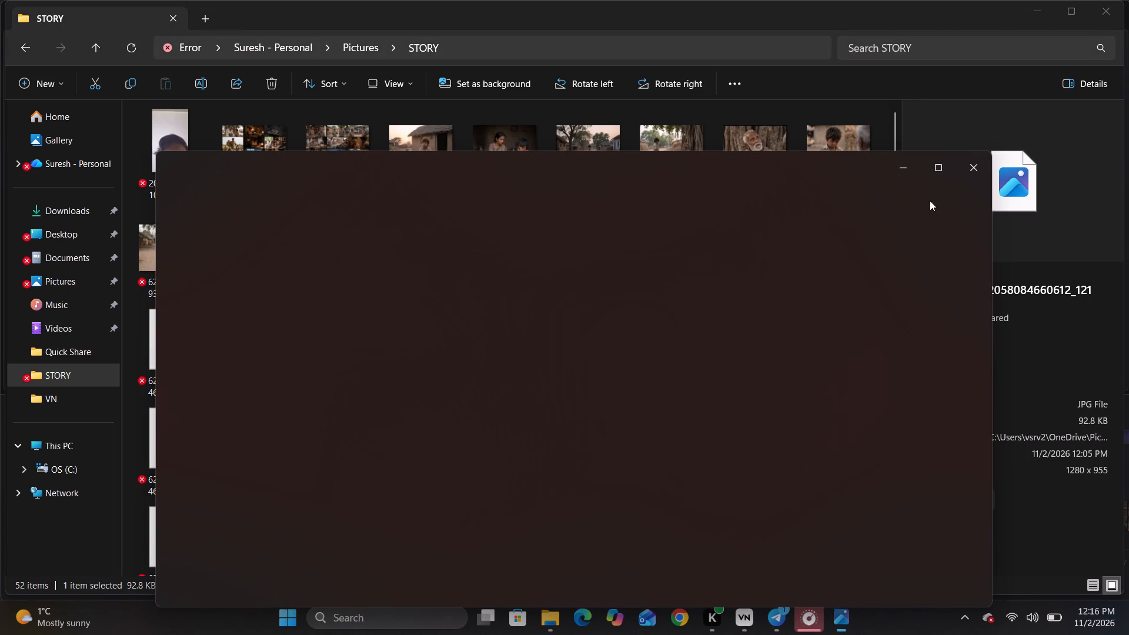
click(974, 170)
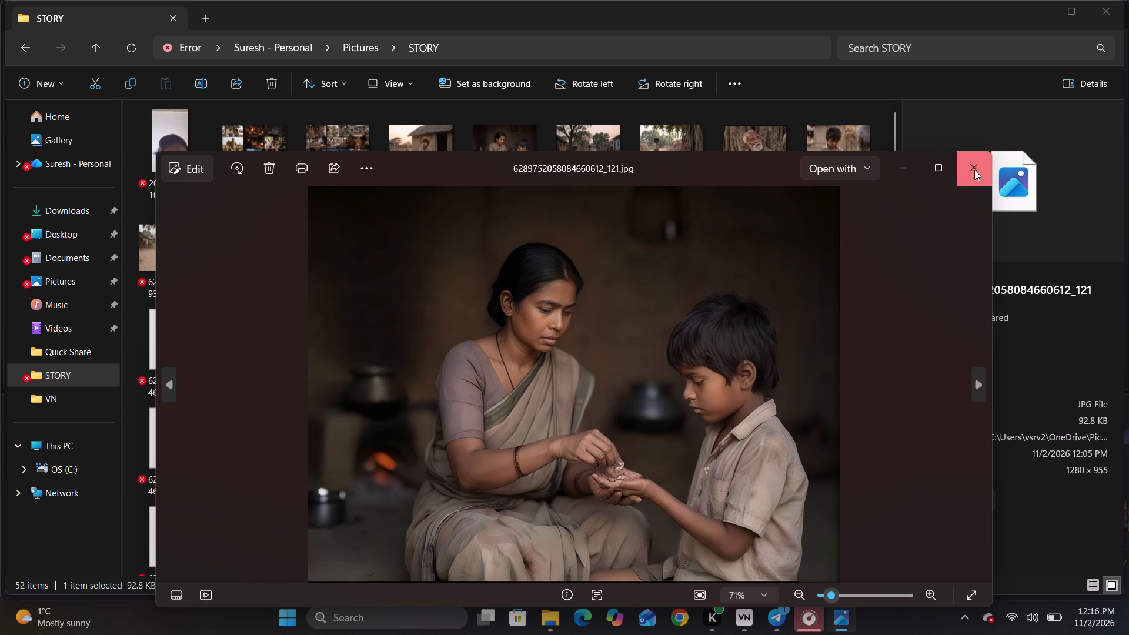
double_click(843, 257)
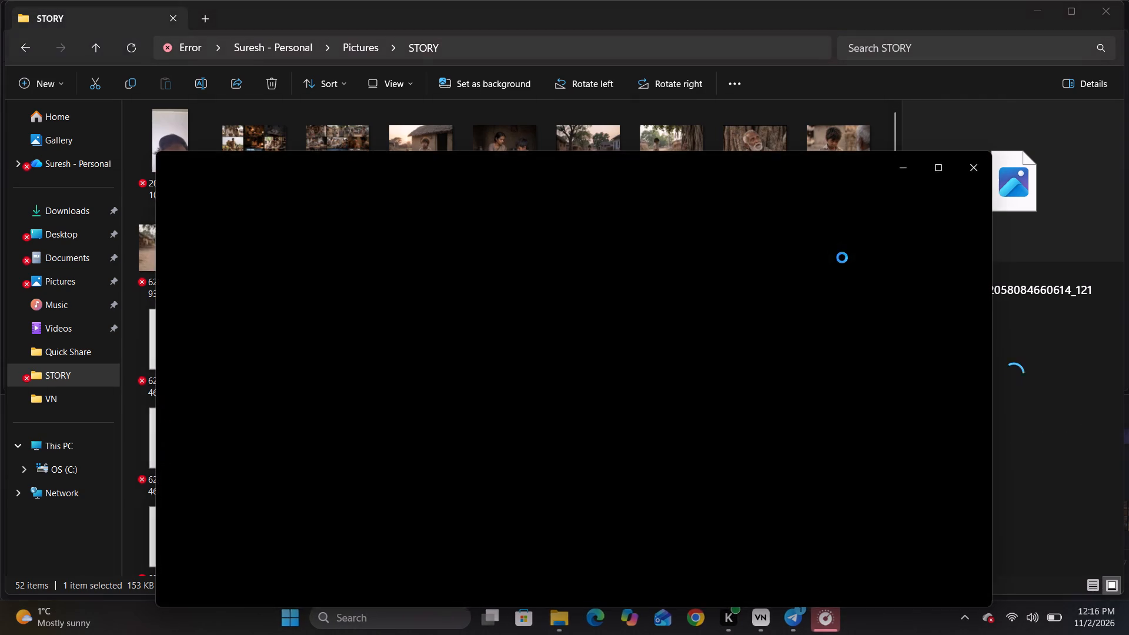
click(974, 174)
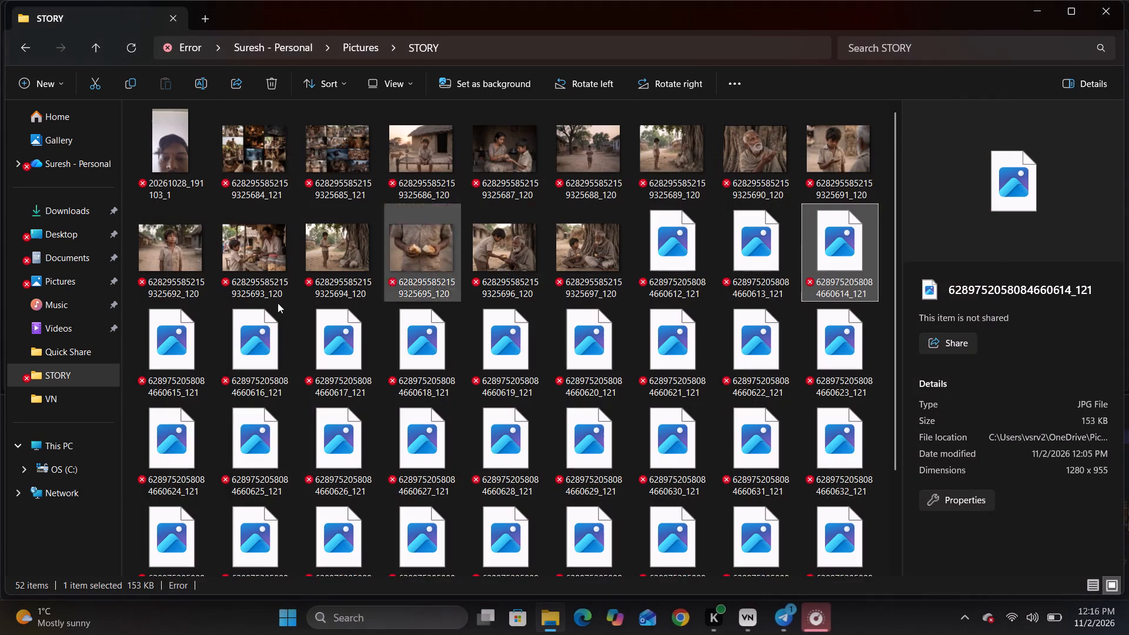
double_click(162, 329)
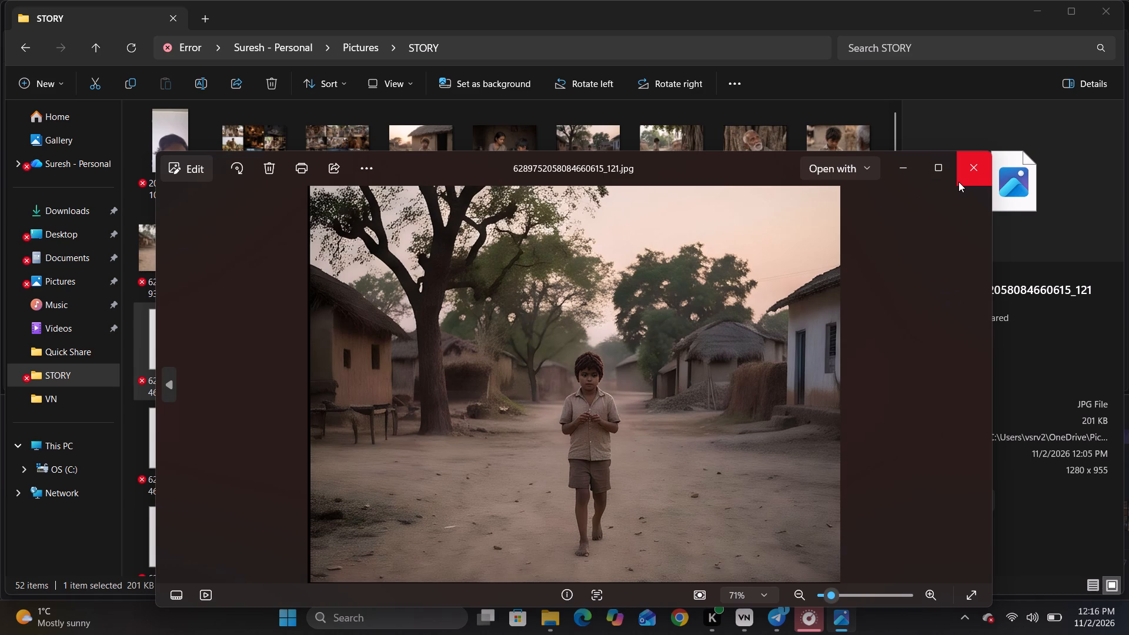
click(961, 179)
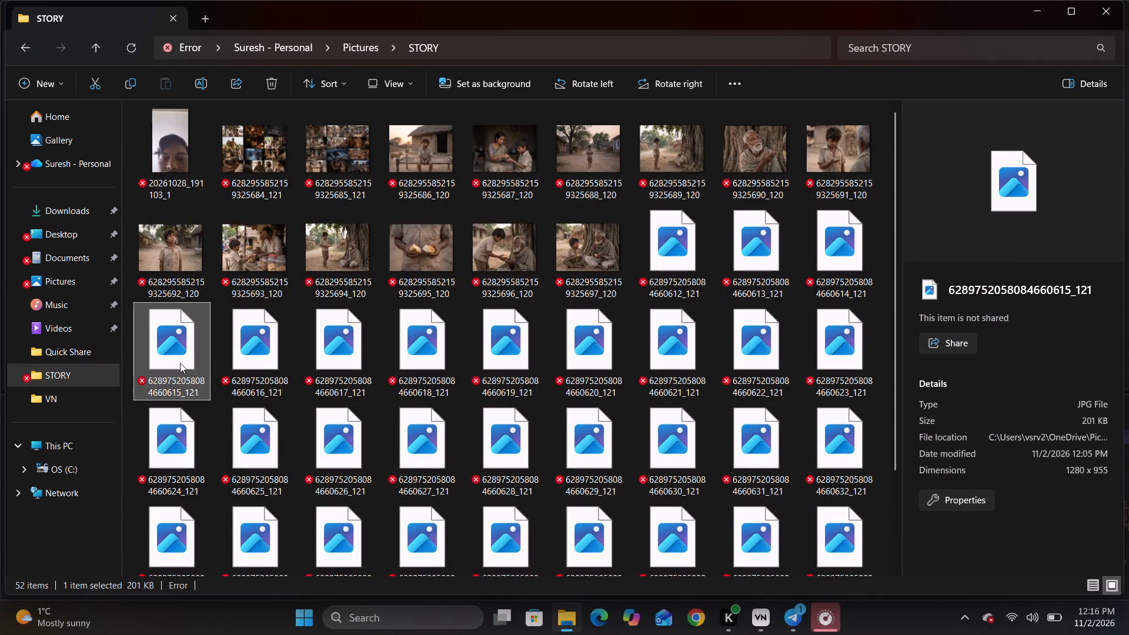
double_click(250, 344)
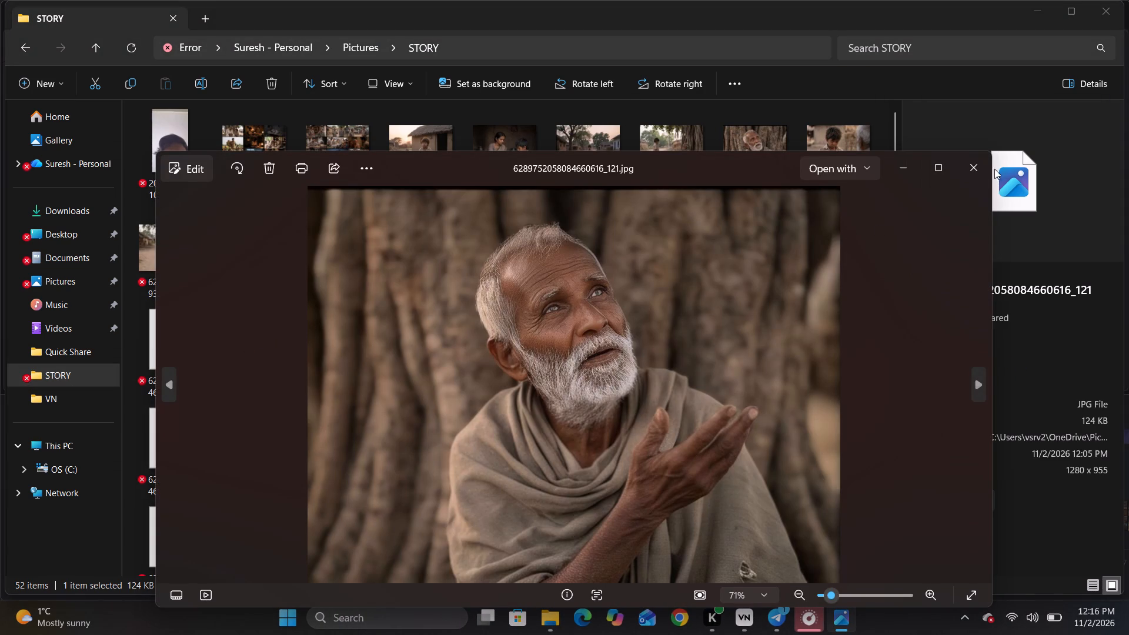
Close the open photo and preview the STORY images ending in 618_121, 619_121 and 620_121 one at a time.
click(976, 169)
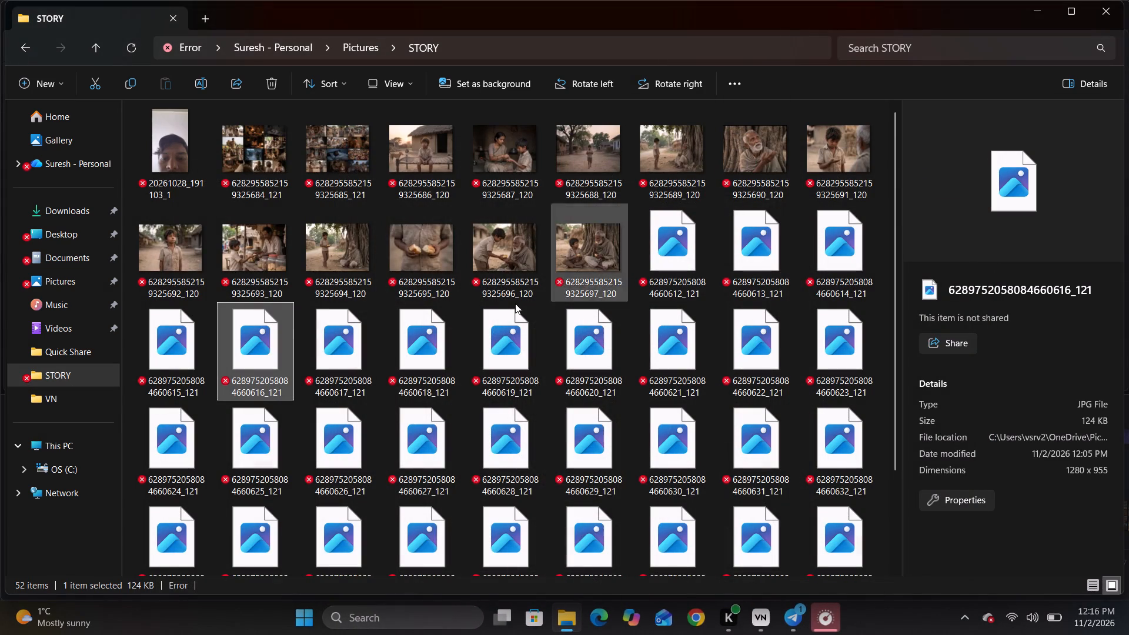
double_click(423, 348)
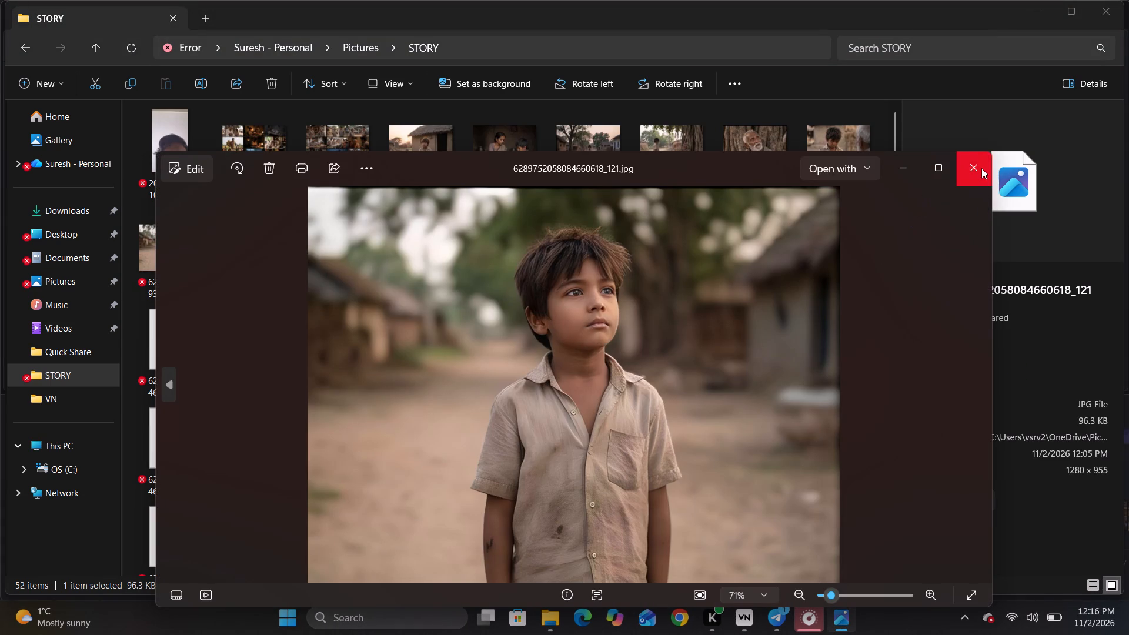
click(981, 168)
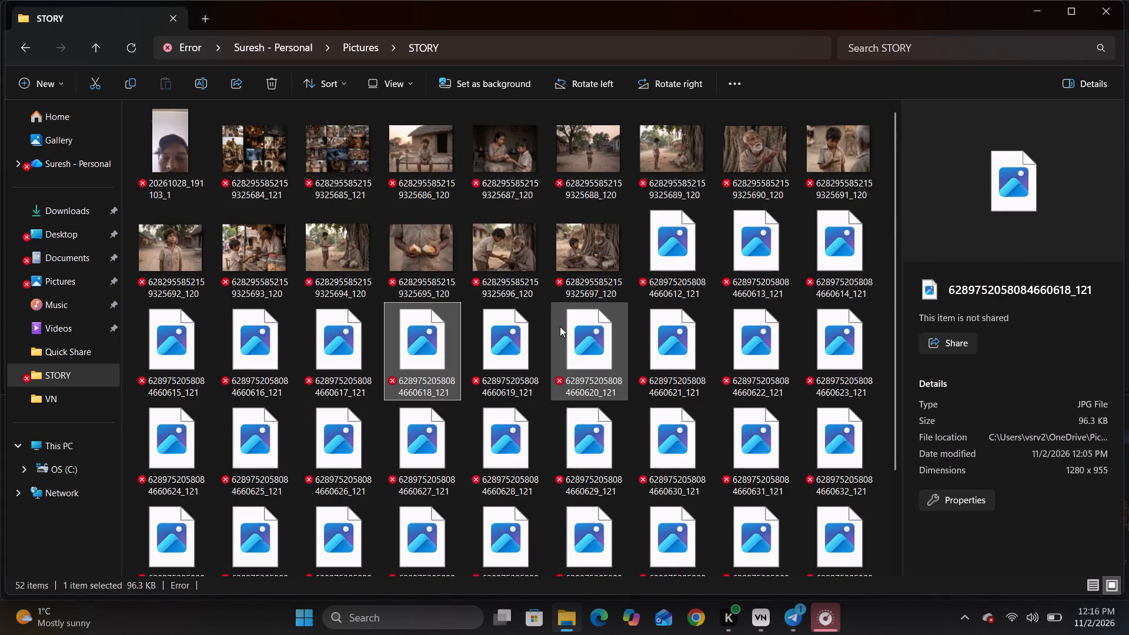
double_click(510, 342)
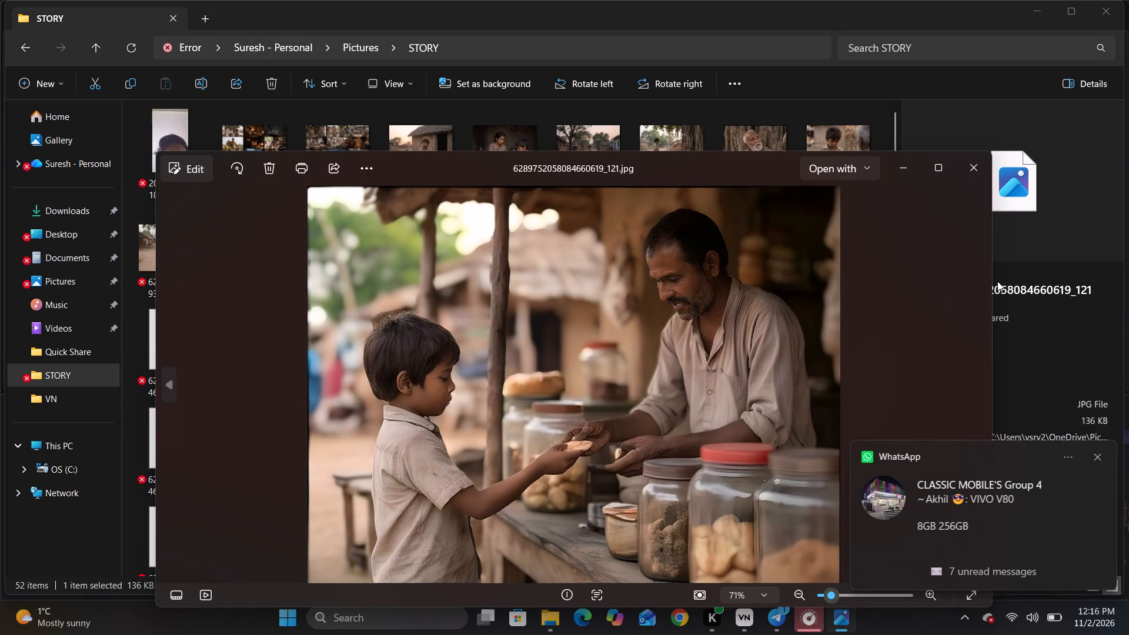
click(981, 172)
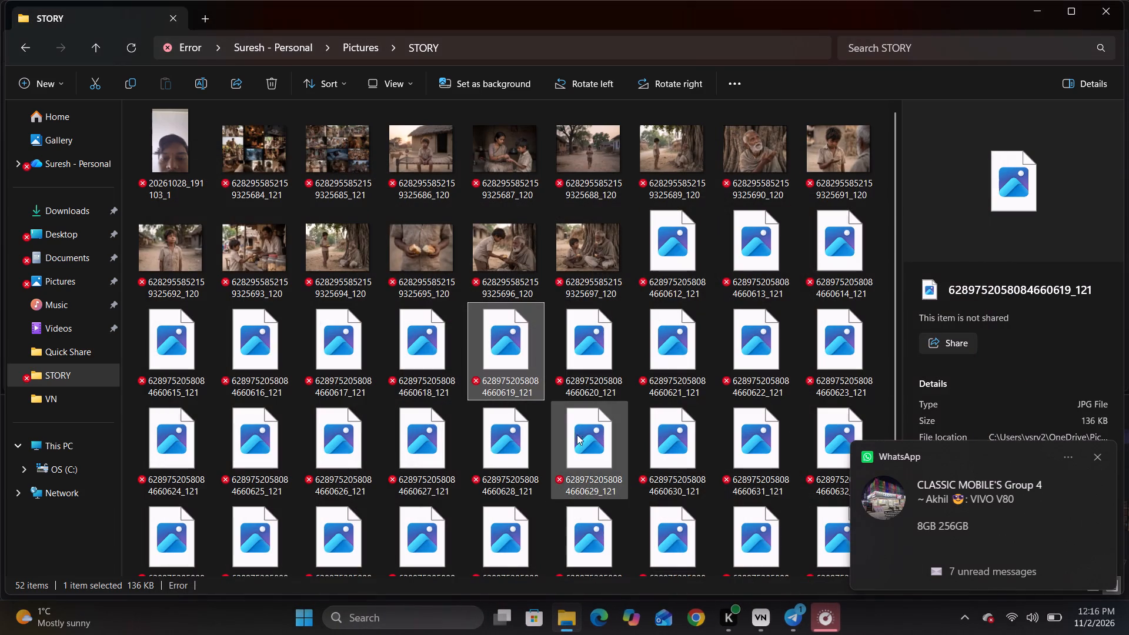
double_click(583, 362)
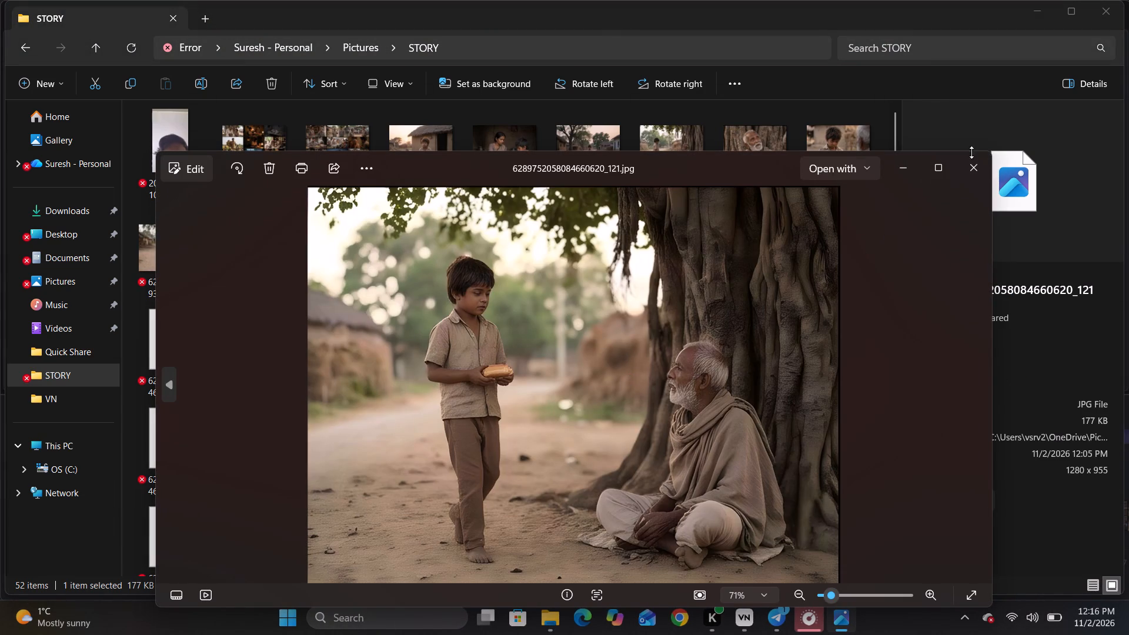
click(977, 166)
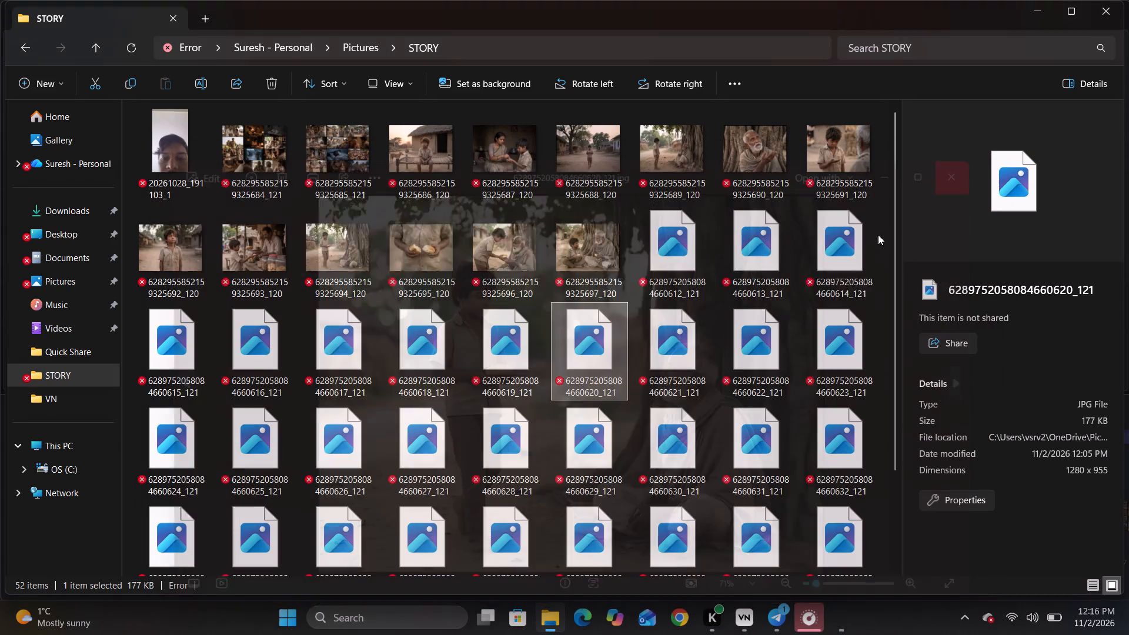
double_click(683, 349)
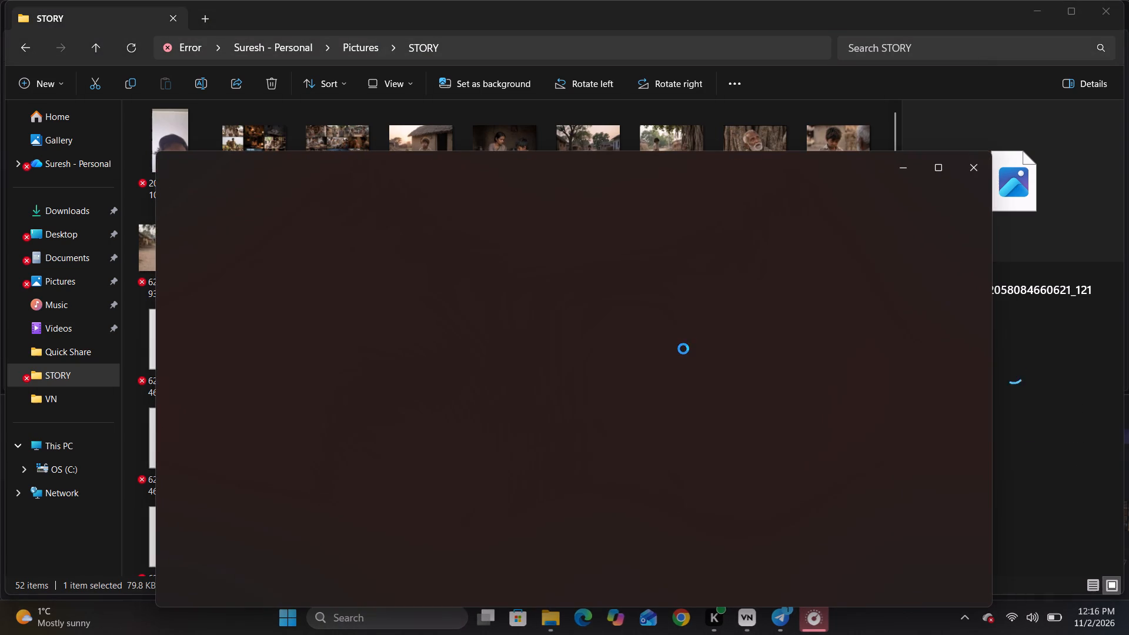
click(973, 168)
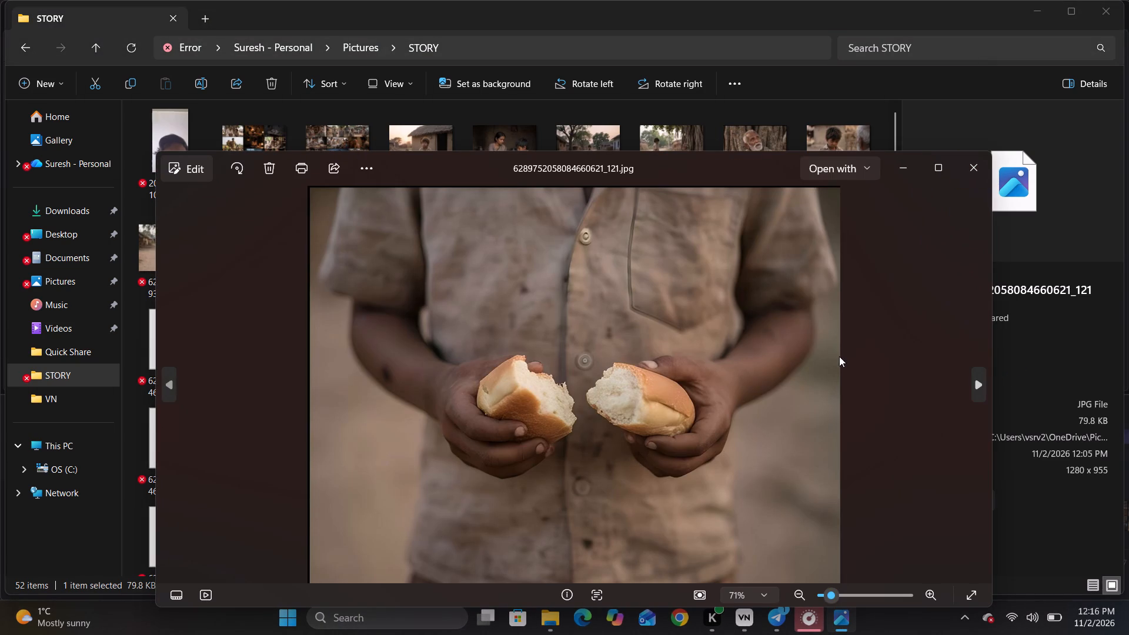
click(970, 170)
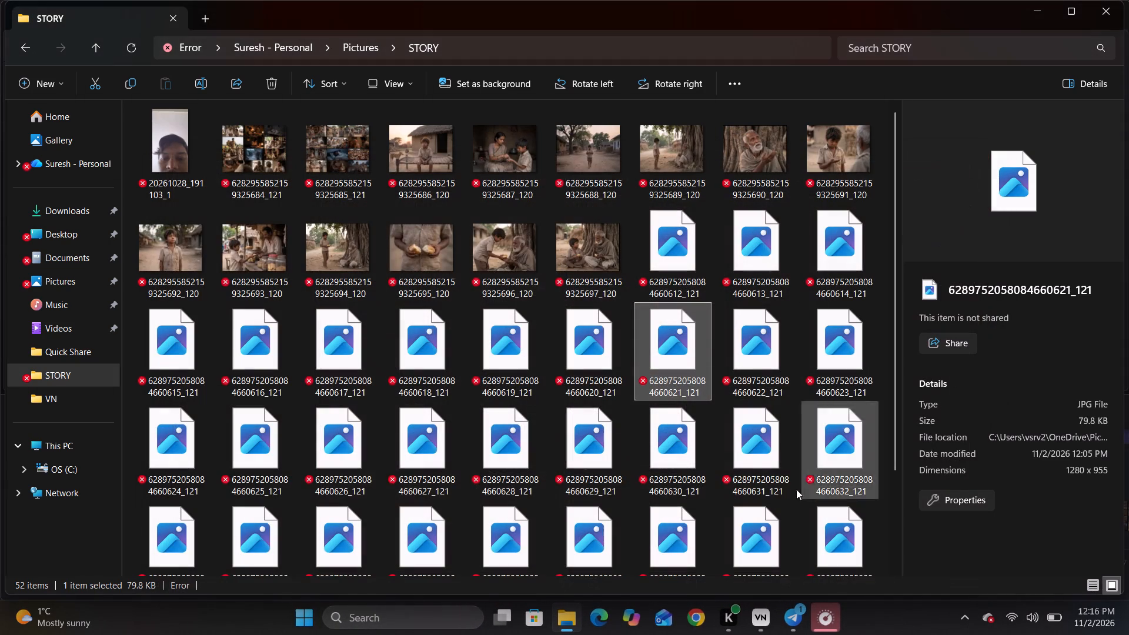
scroll(749, 464, down, 4)
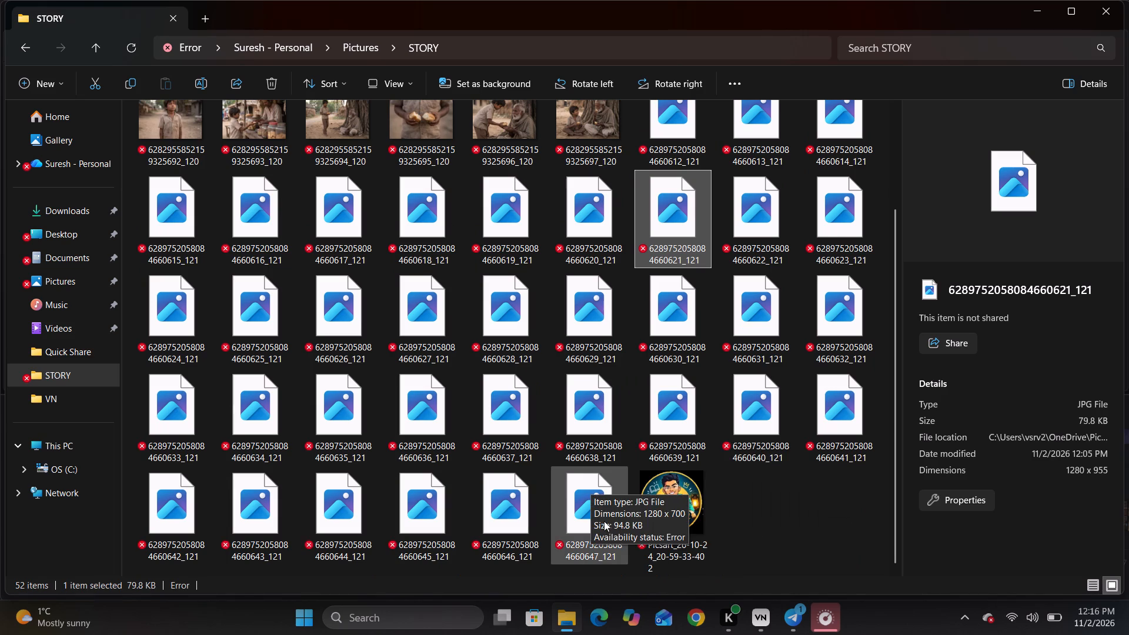
scroll(653, 323, up, 4)
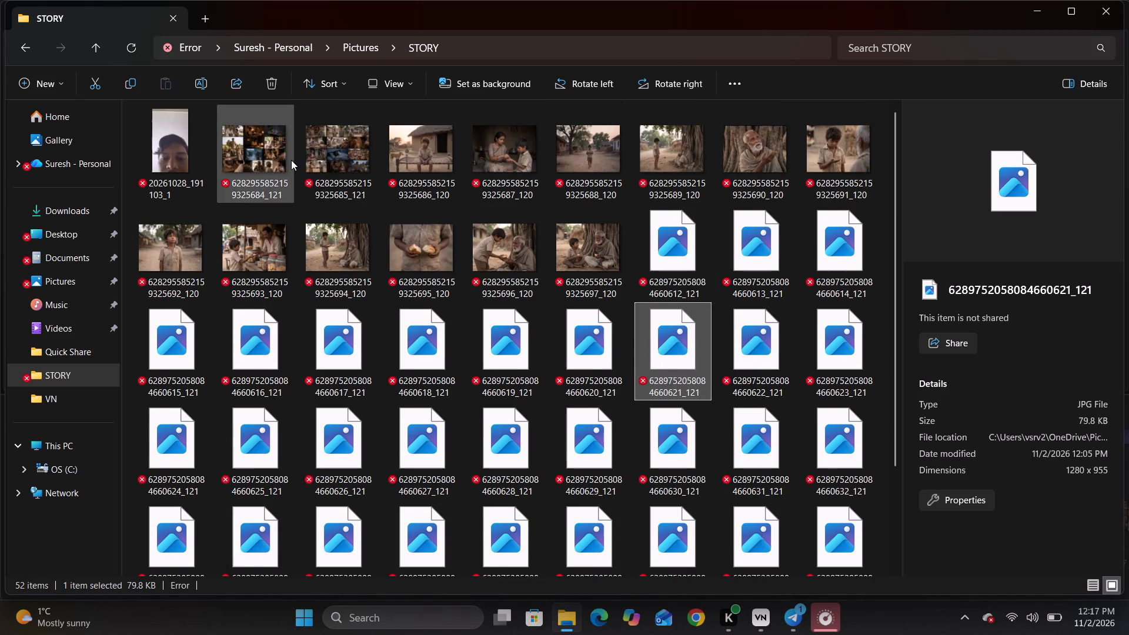
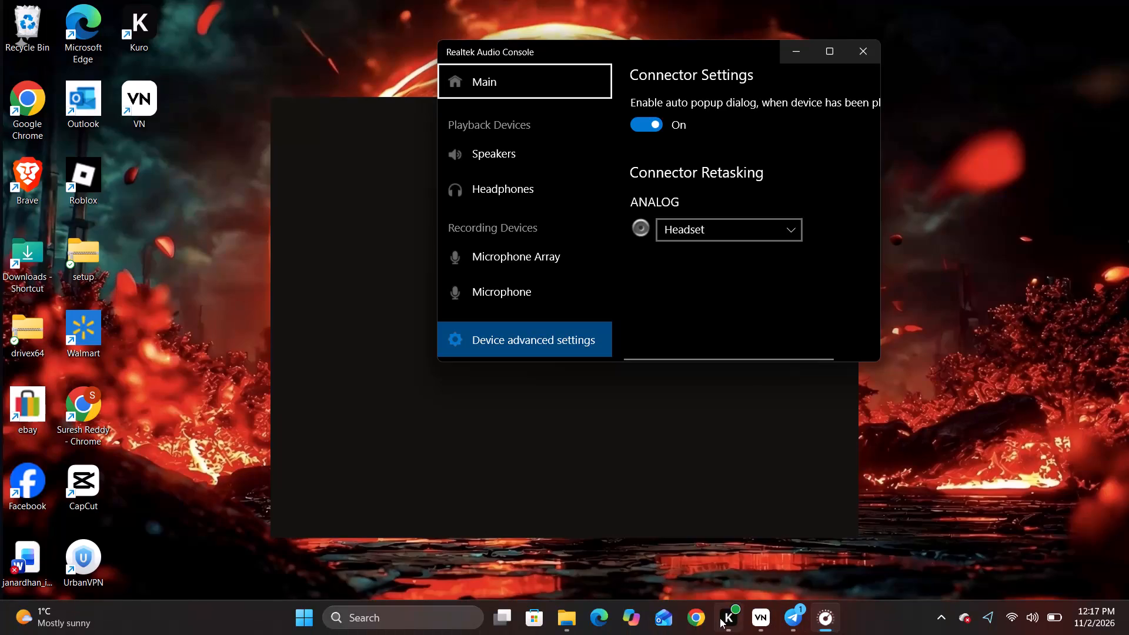
Switch to VN, dismiss the clip options in the Oct 31, 2026 project, and close the editor window.
click(757, 626)
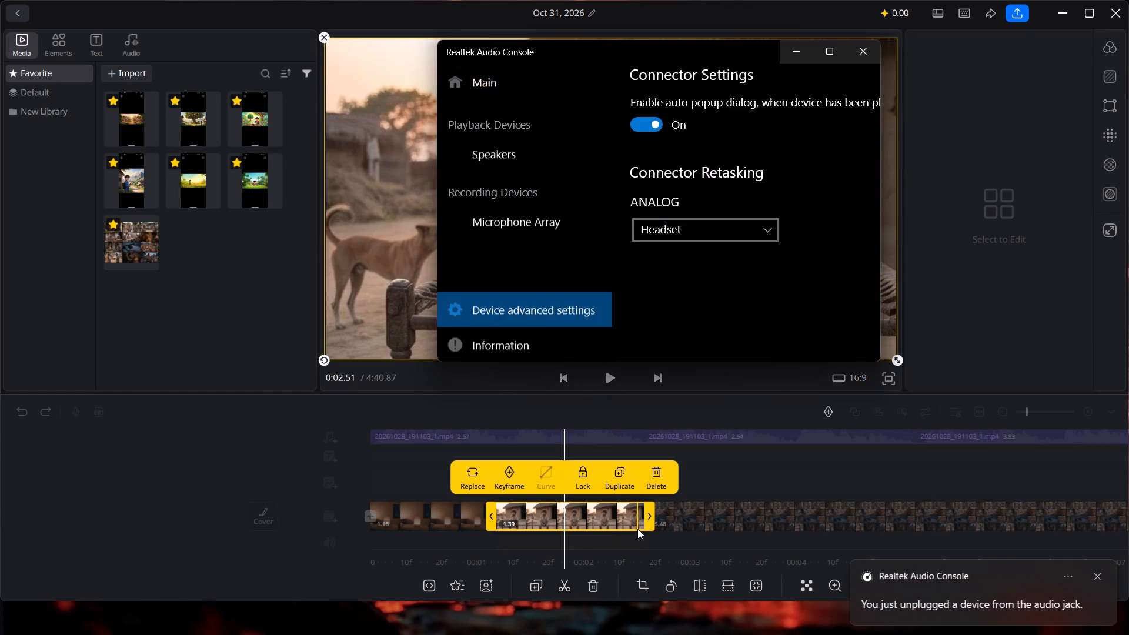
click(734, 469)
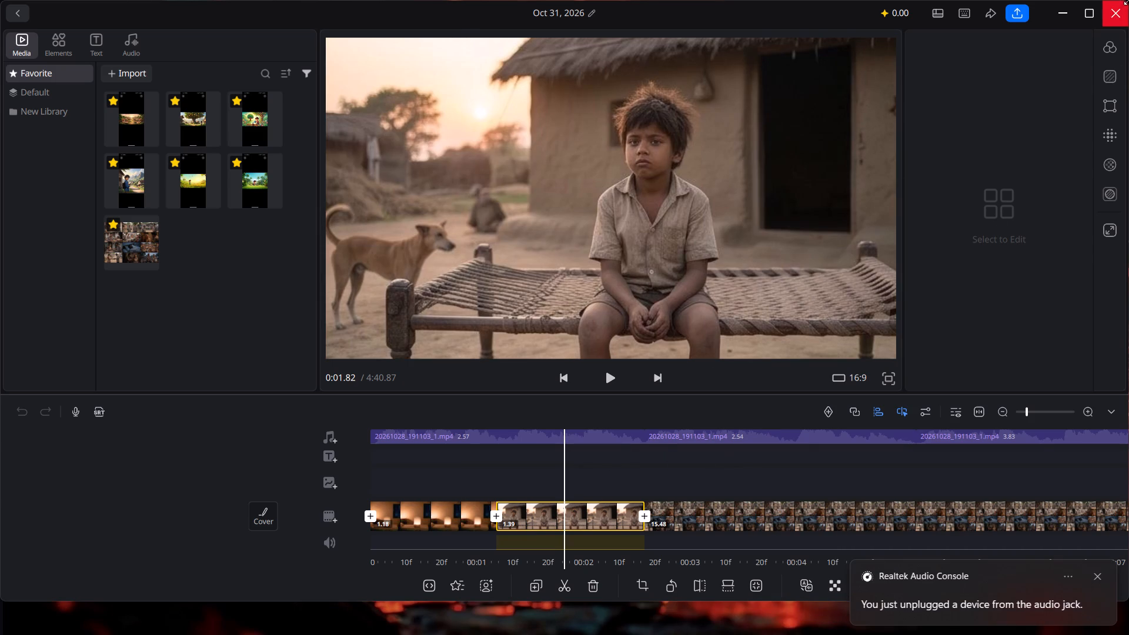
click(1108, 15)
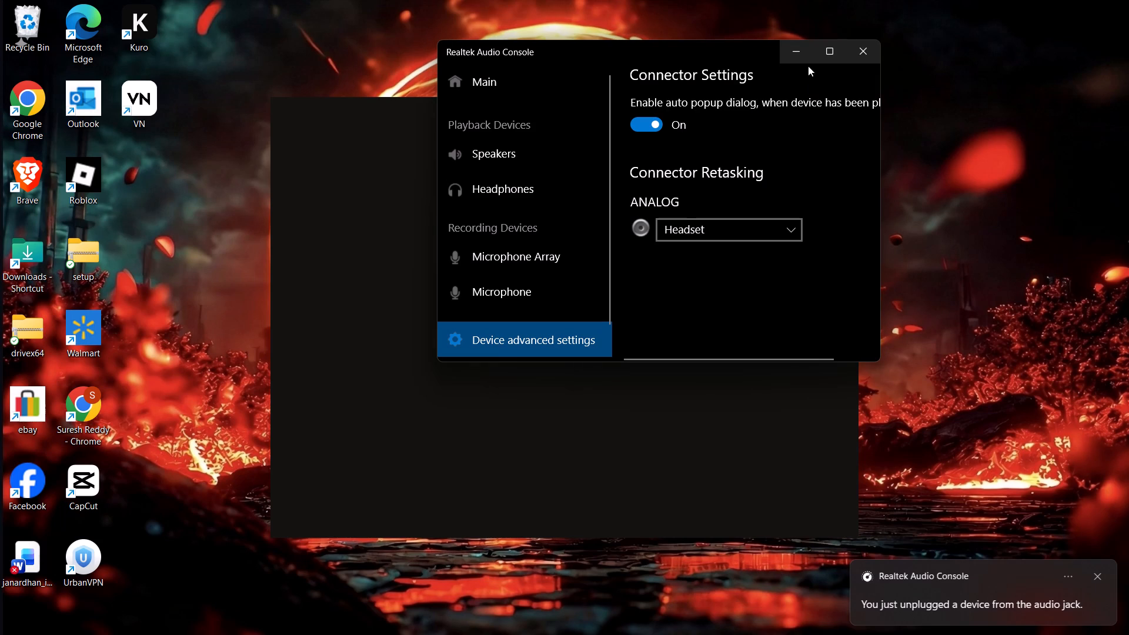
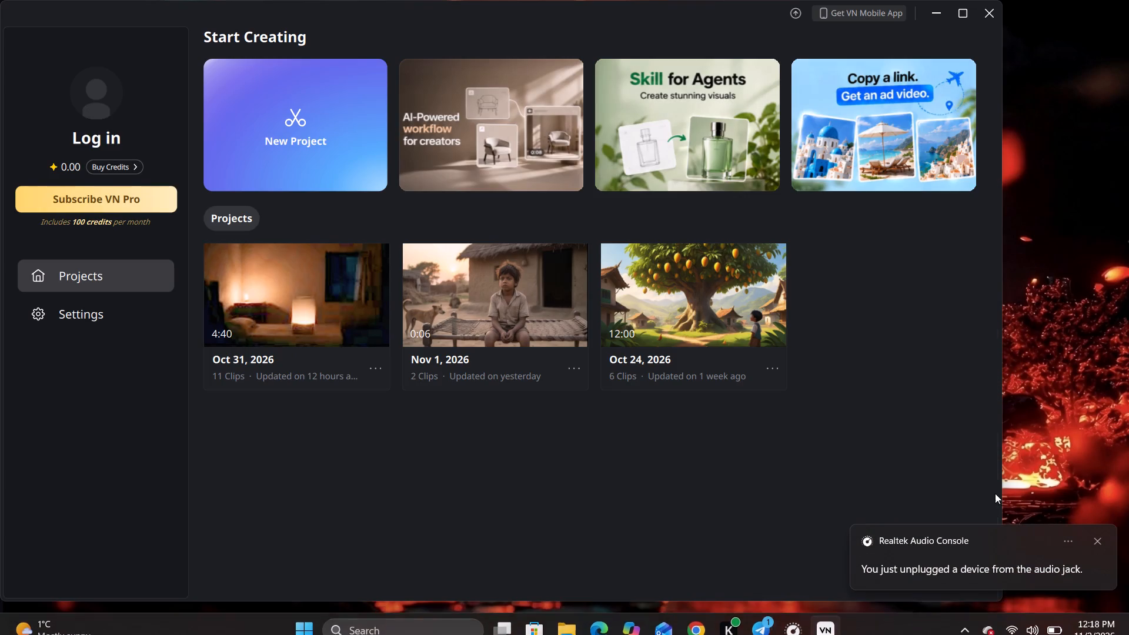
Widen the VN window to the screen's edge and open the Oct 31, 2026 project.
drag(1001, 485, 1128, 466)
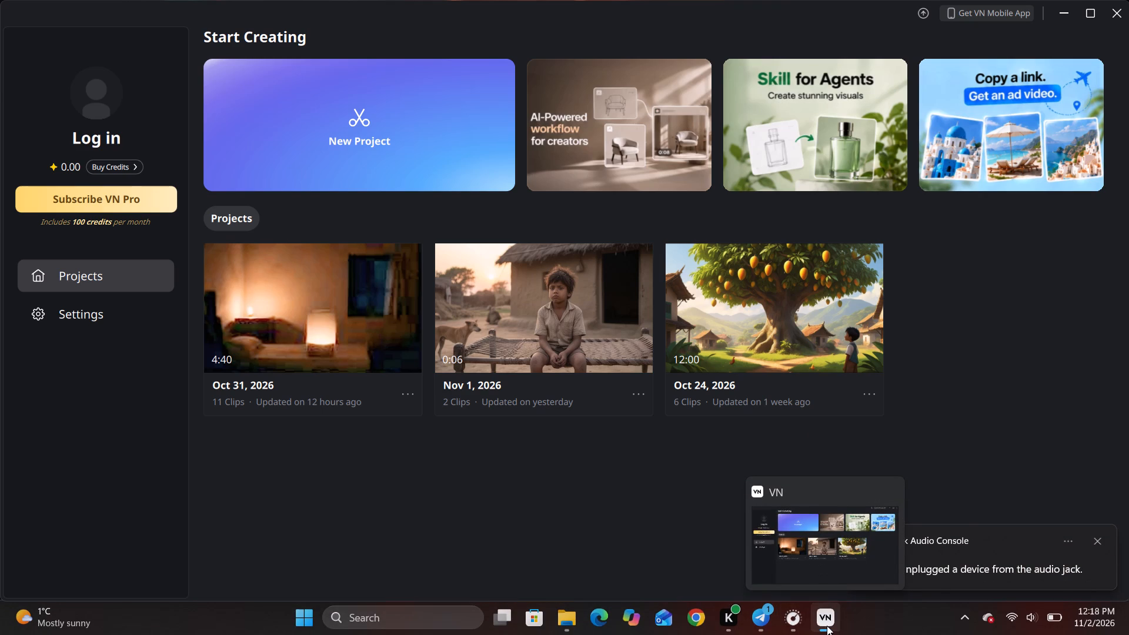
click(671, 544)
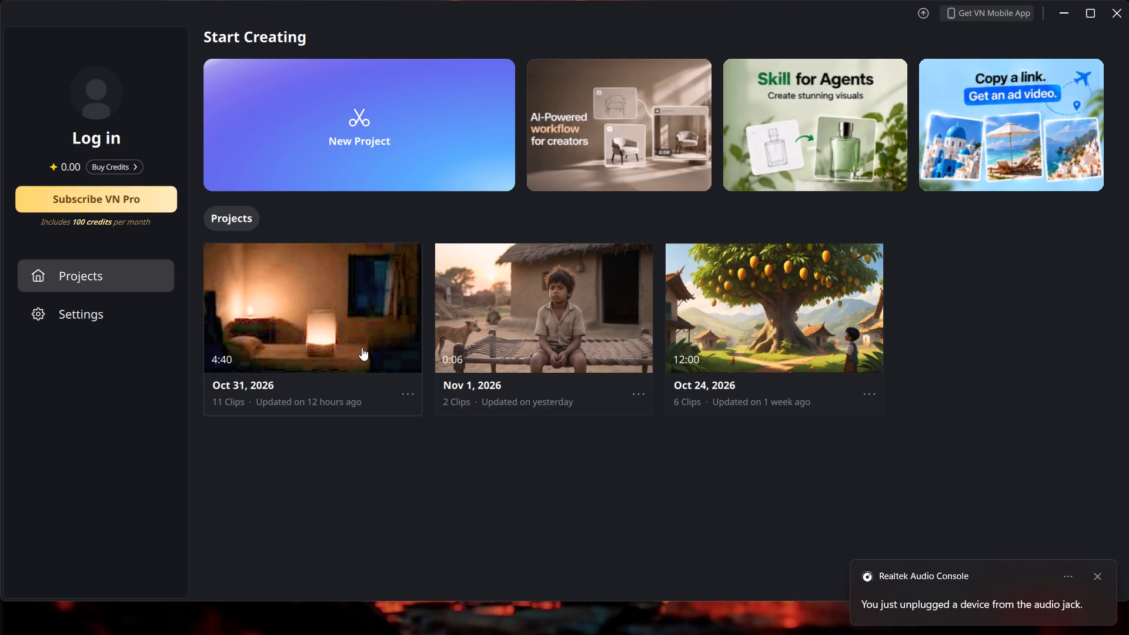
click(362, 347)
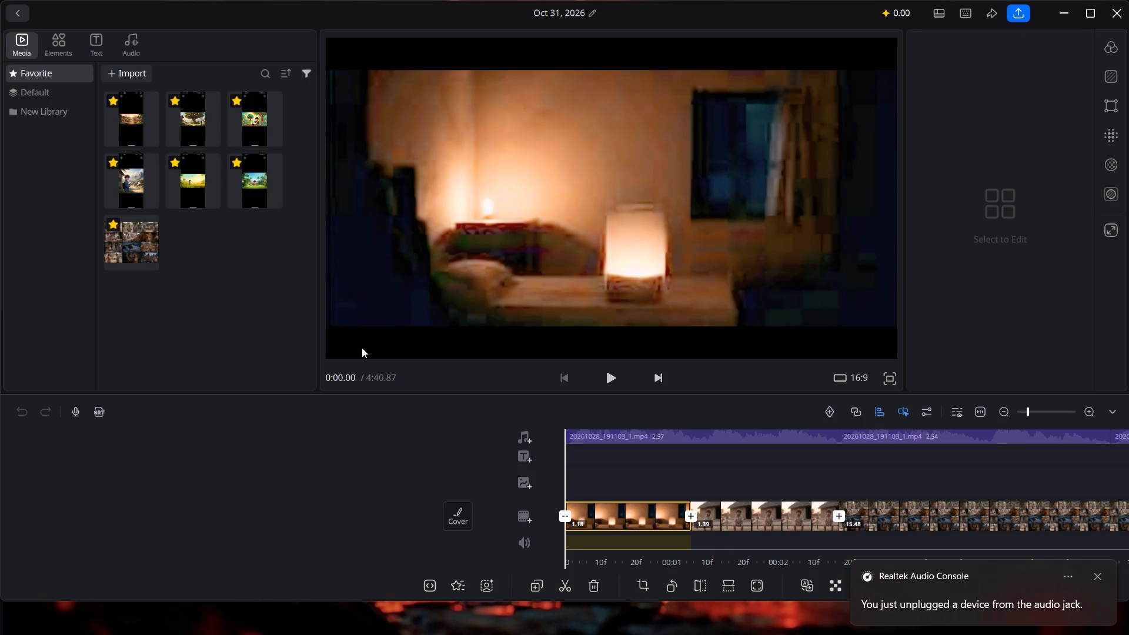
click(1101, 579)
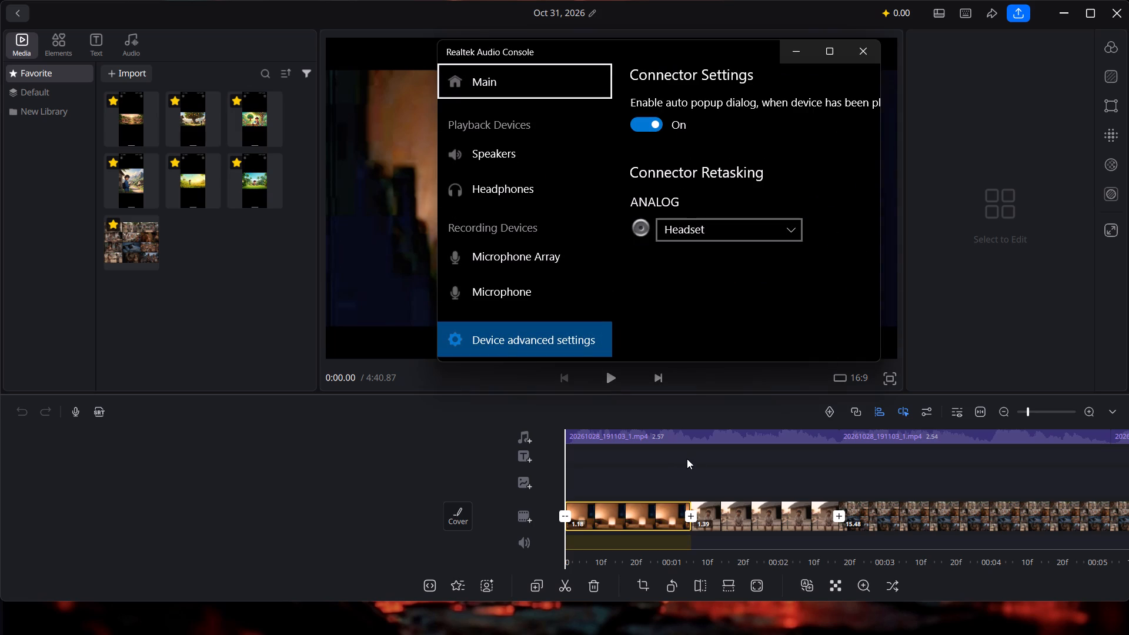
click(658, 464)
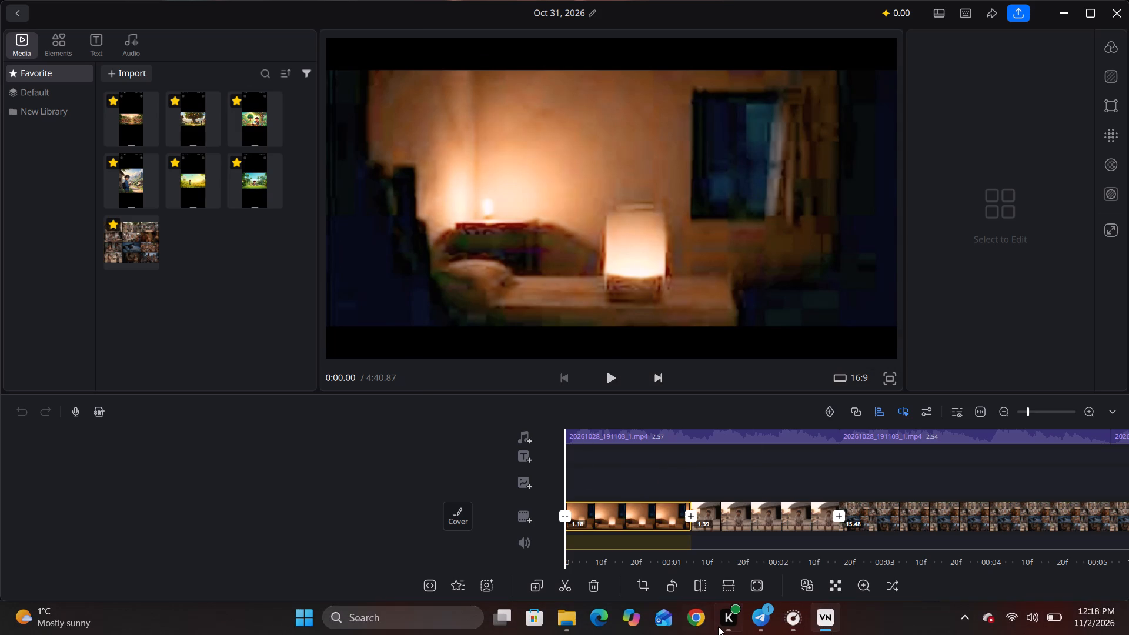
Switch to Chrome and run an image search for "small village".
click(693, 627)
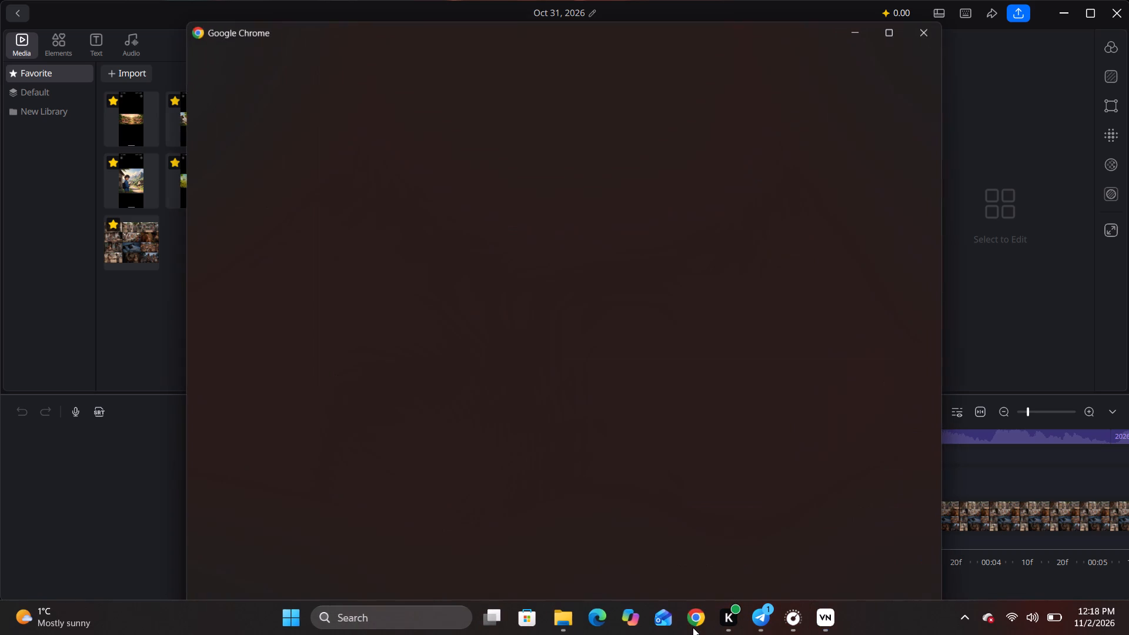
click(579, 375)
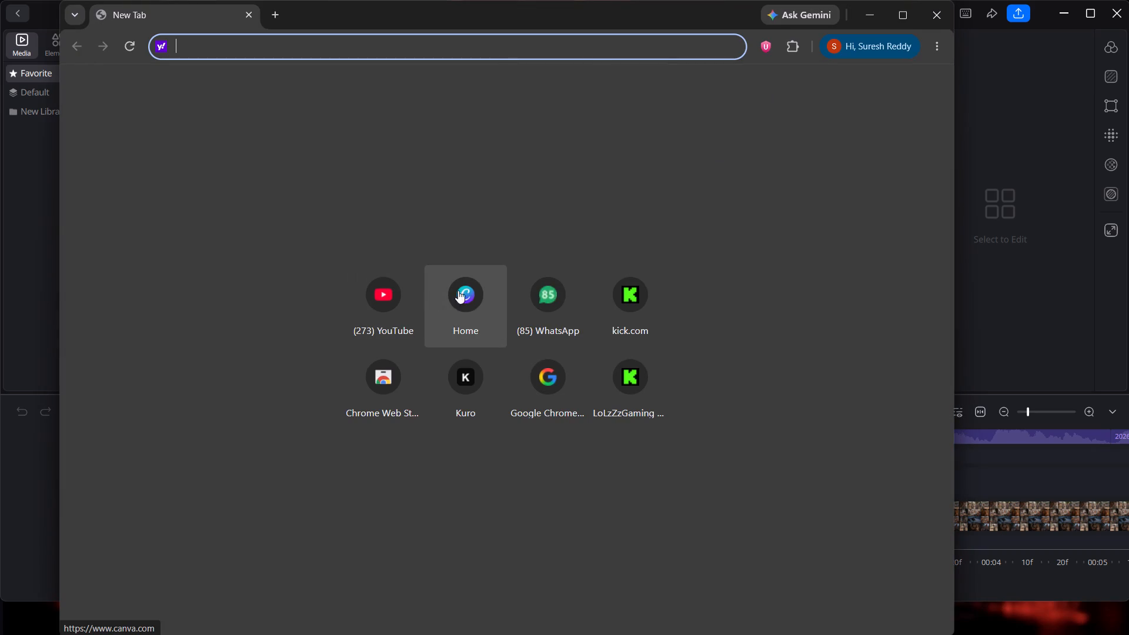
click(323, 47)
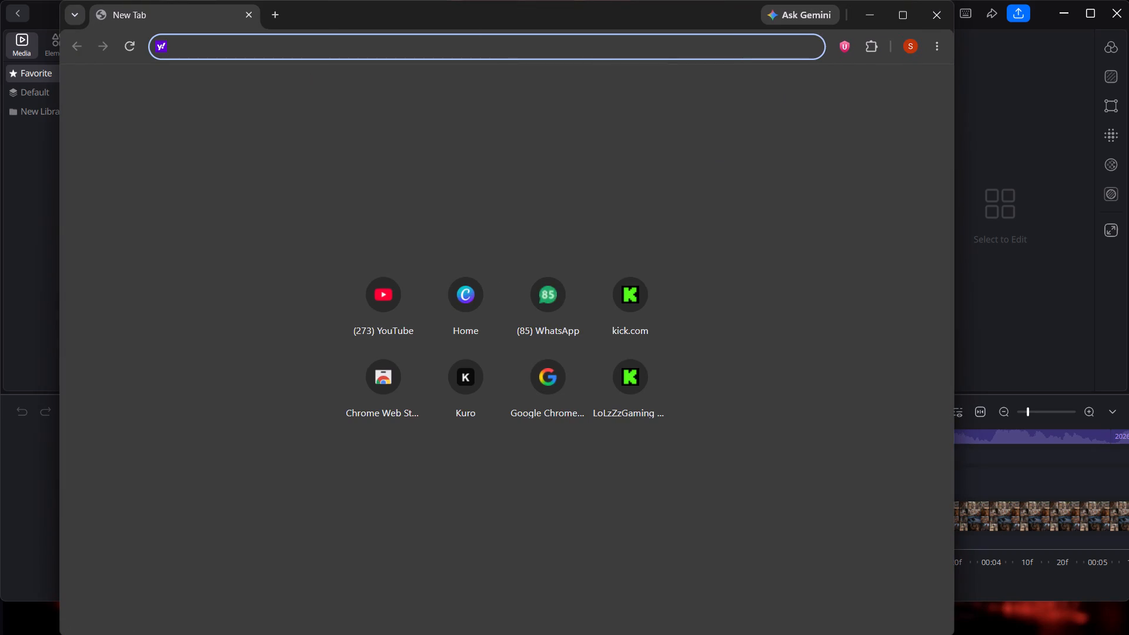
text(small)
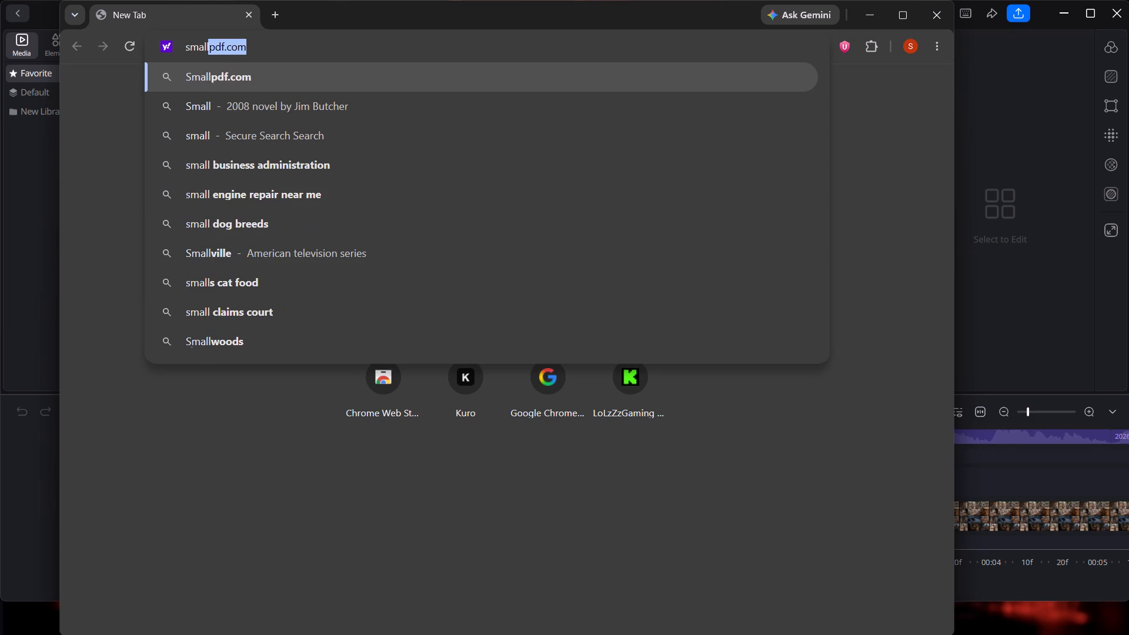
key(space)
text(villa)
text(ge)
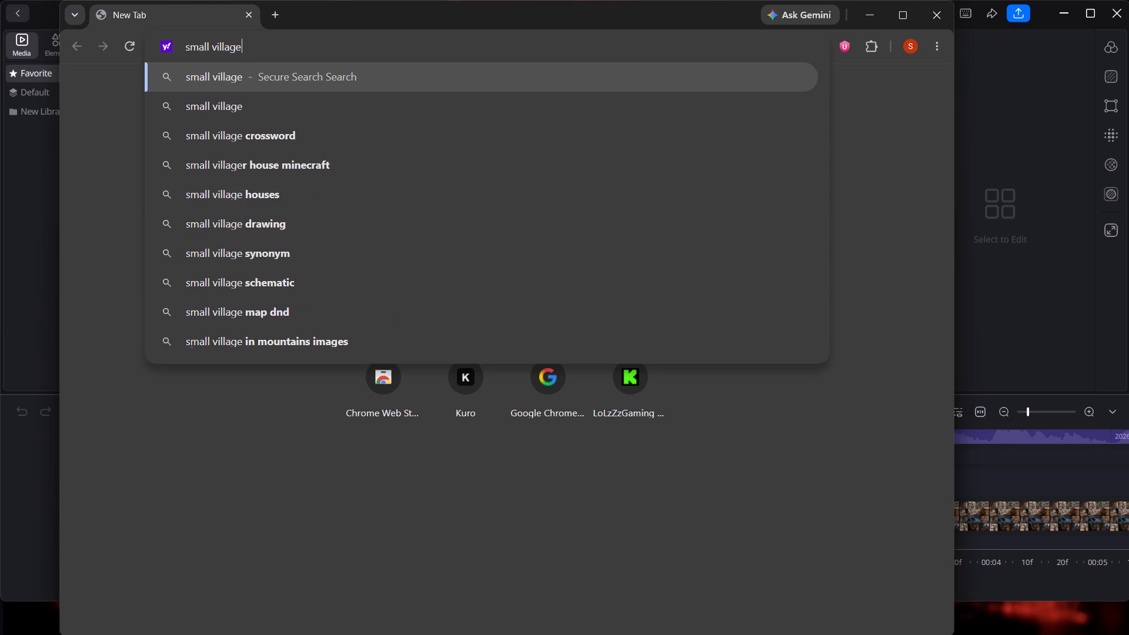
key(Return)
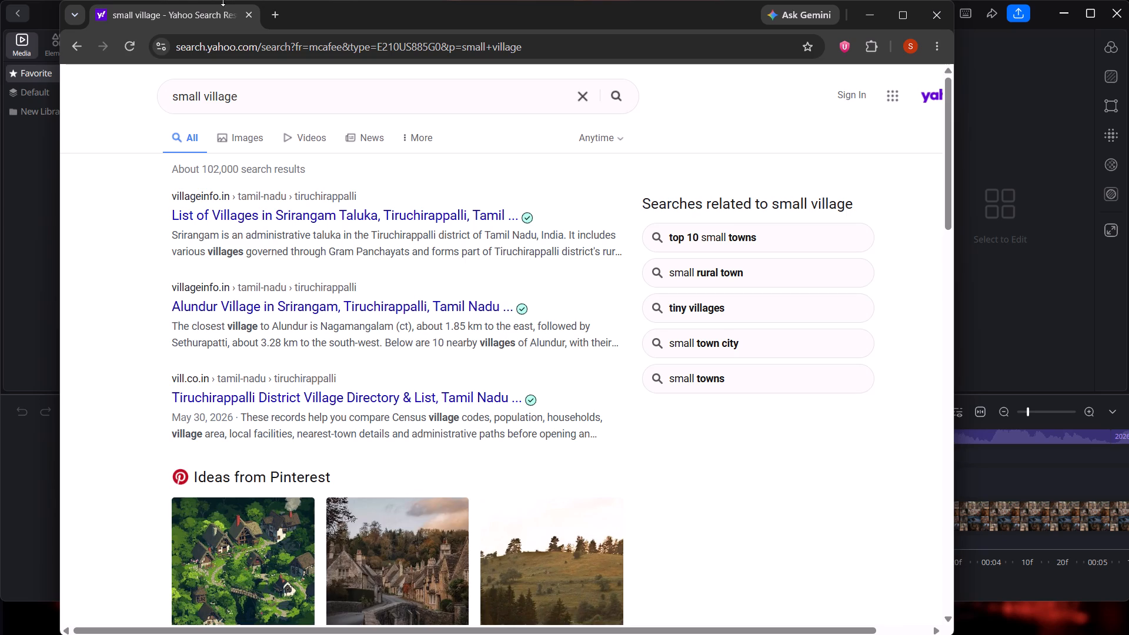
click(246, 138)
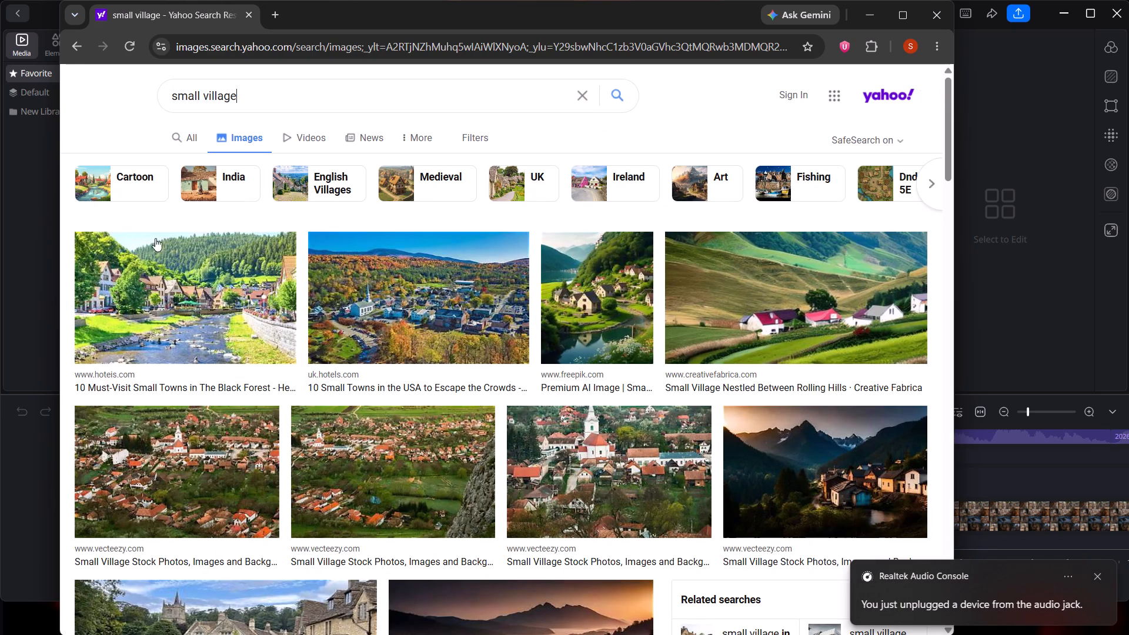
Save the vecteezy image of the mountain village at sunset to Downloads under its suggested name, with file type All Files.
scroll(263, 322, down, 3)
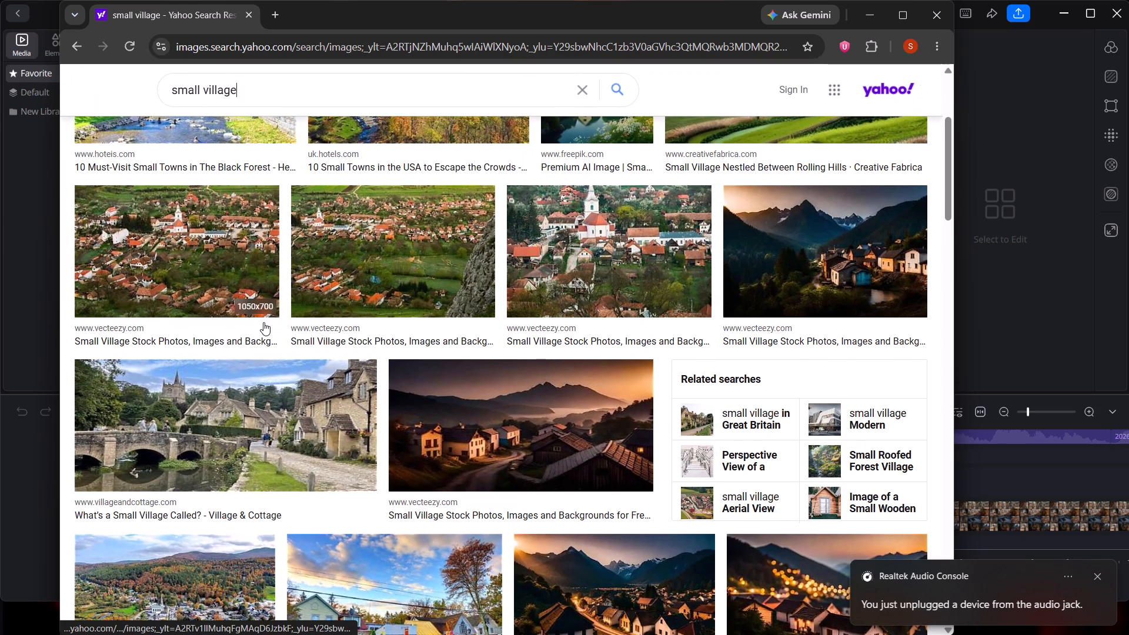
scroll(263, 322, down, 1)
click(456, 363)
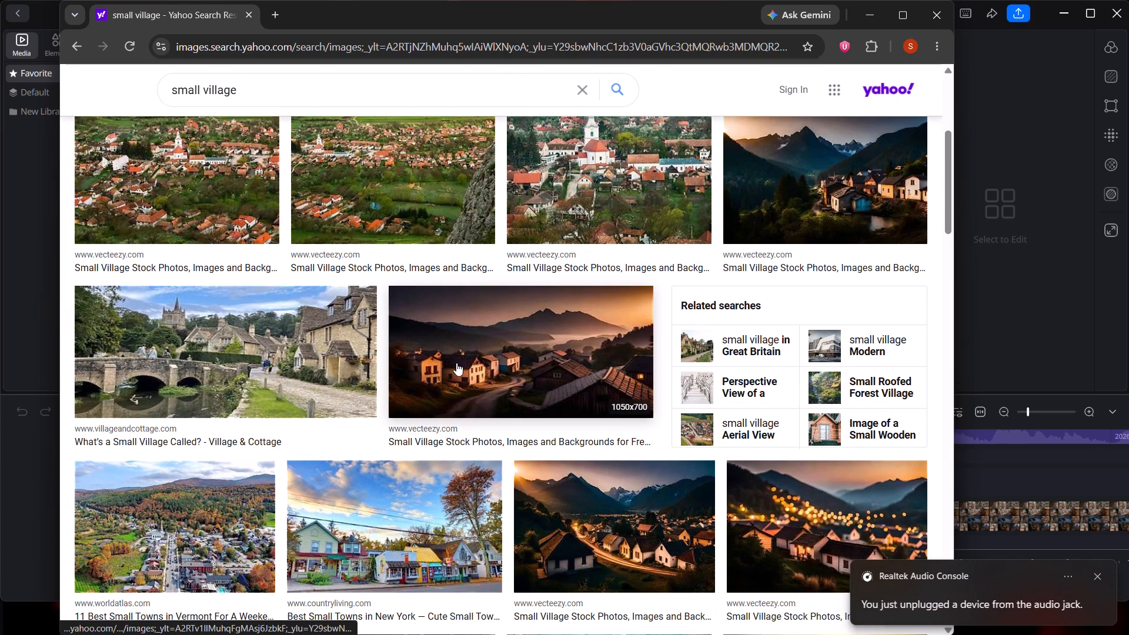
right_click(362, 363)
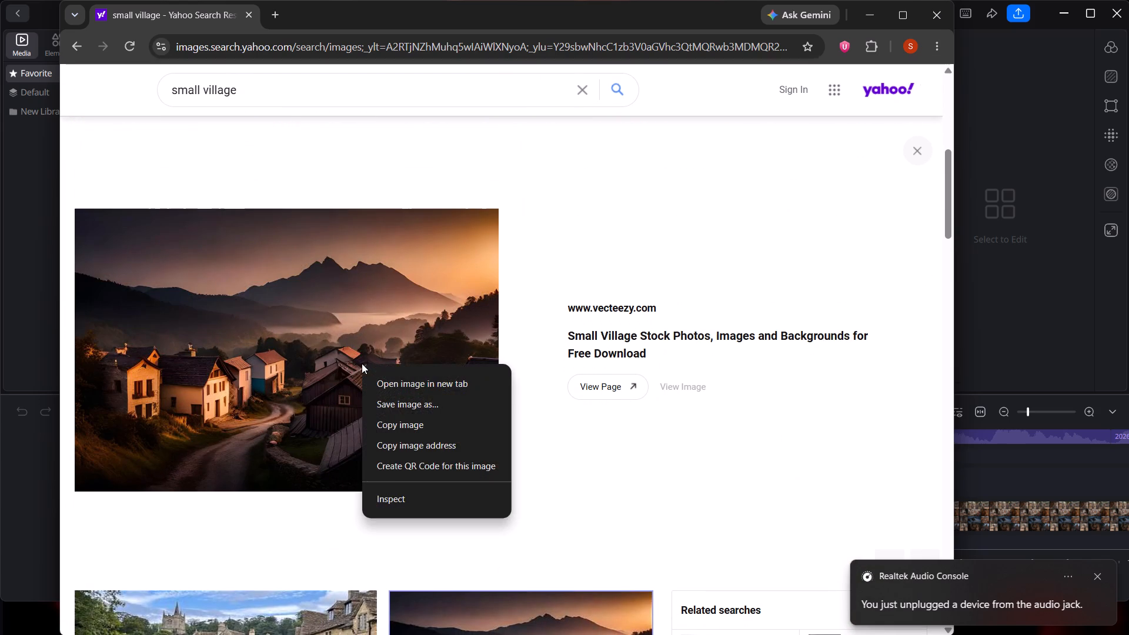
click(406, 402)
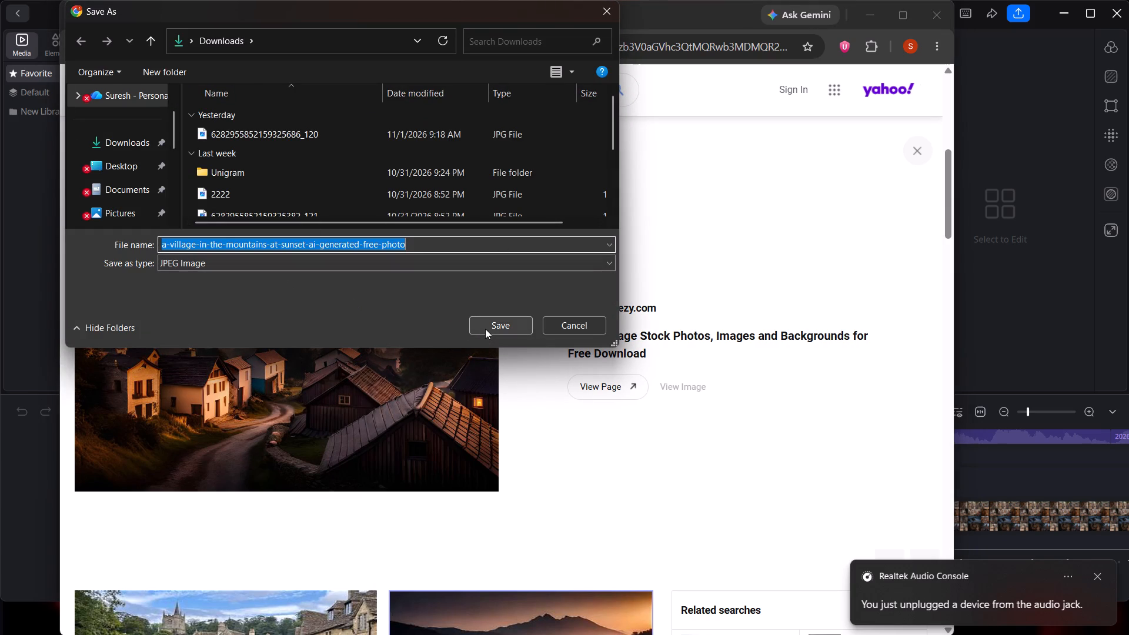
click(496, 258)
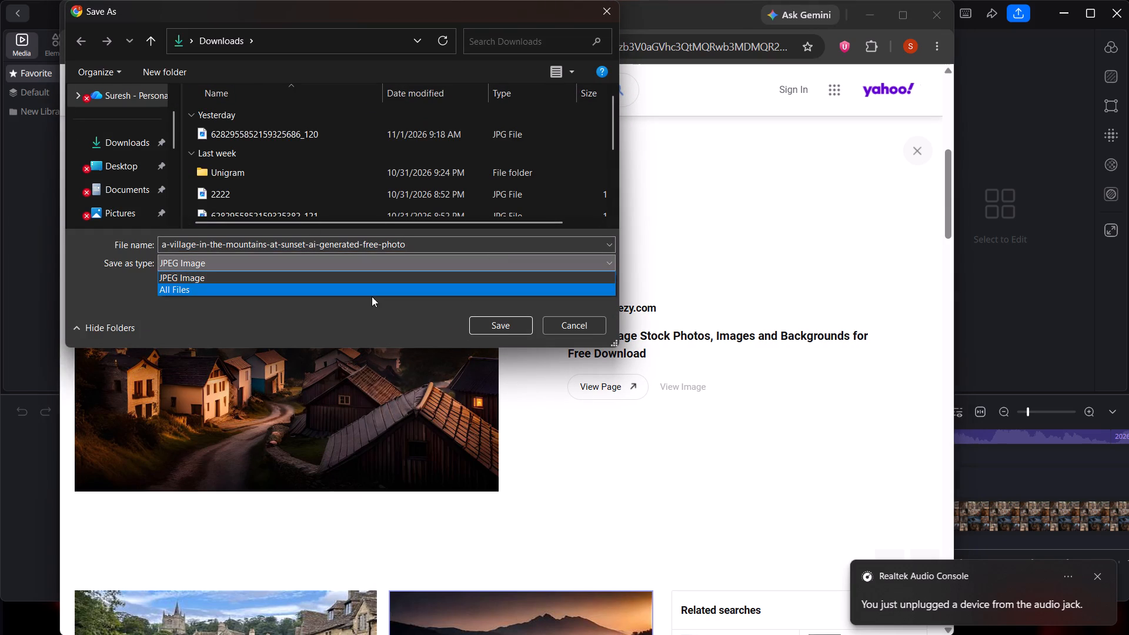
click(372, 295)
click(400, 290)
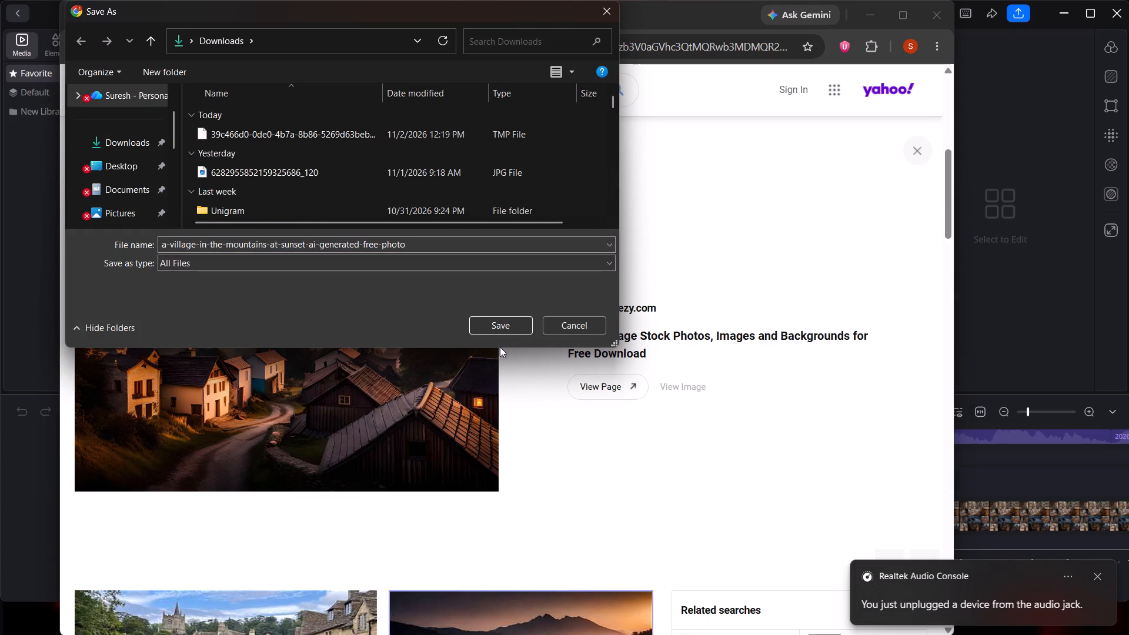
click(488, 327)
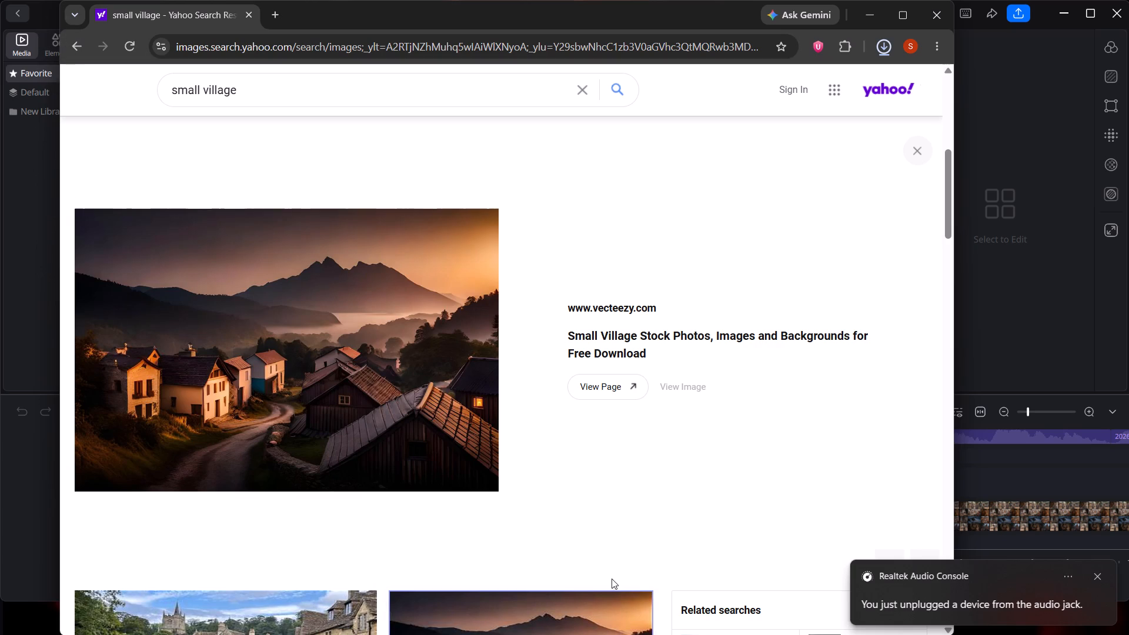
Switch to VN and replace the second clip, the boy on the cot, with the downloaded a-village-in-the-mountains-at-sunset image.
click(826, 627)
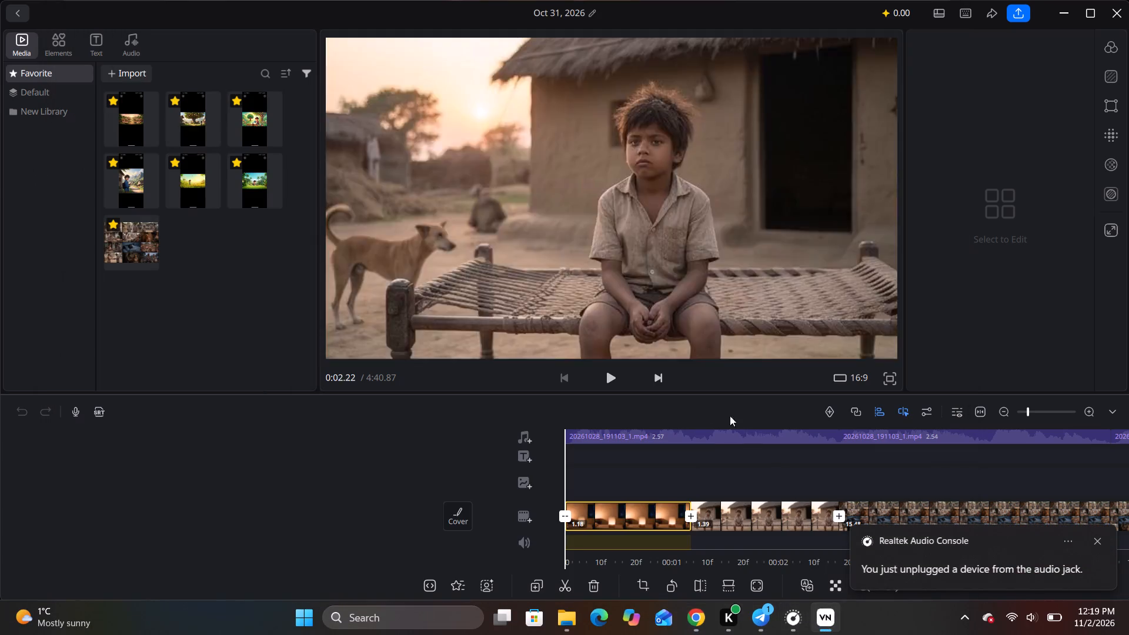
right_click(751, 518)
click(750, 517)
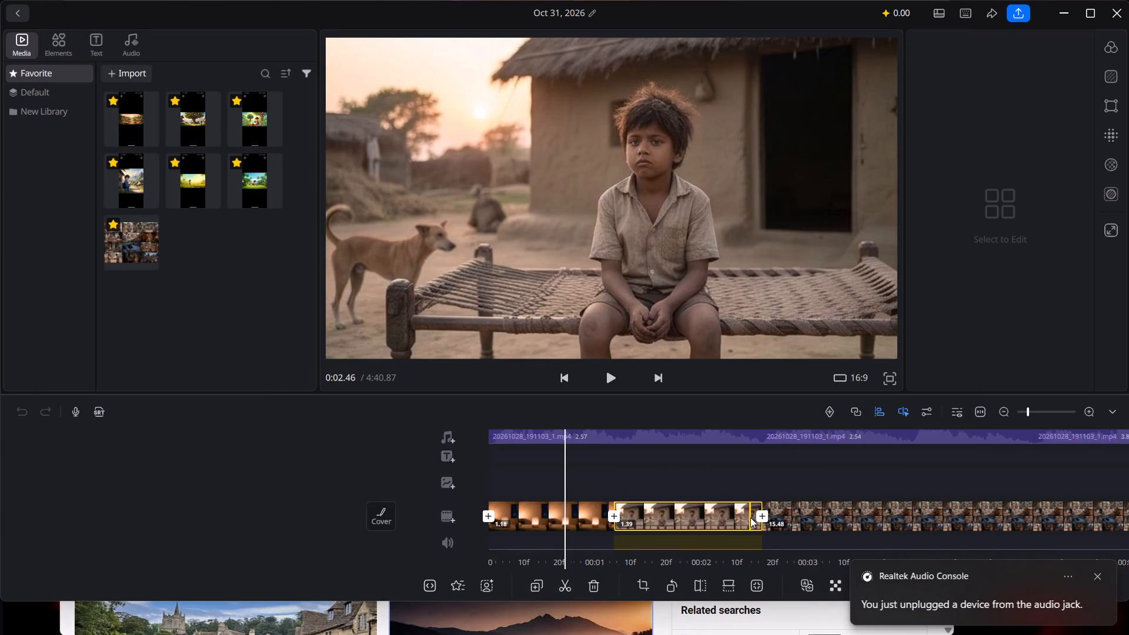
click(578, 512)
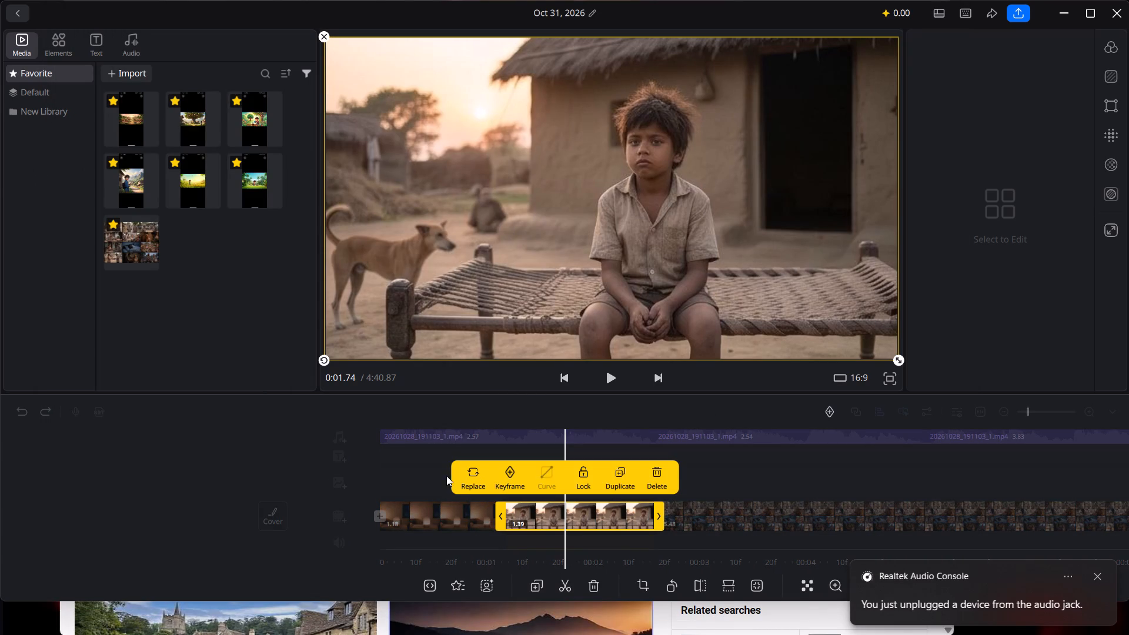
click(471, 472)
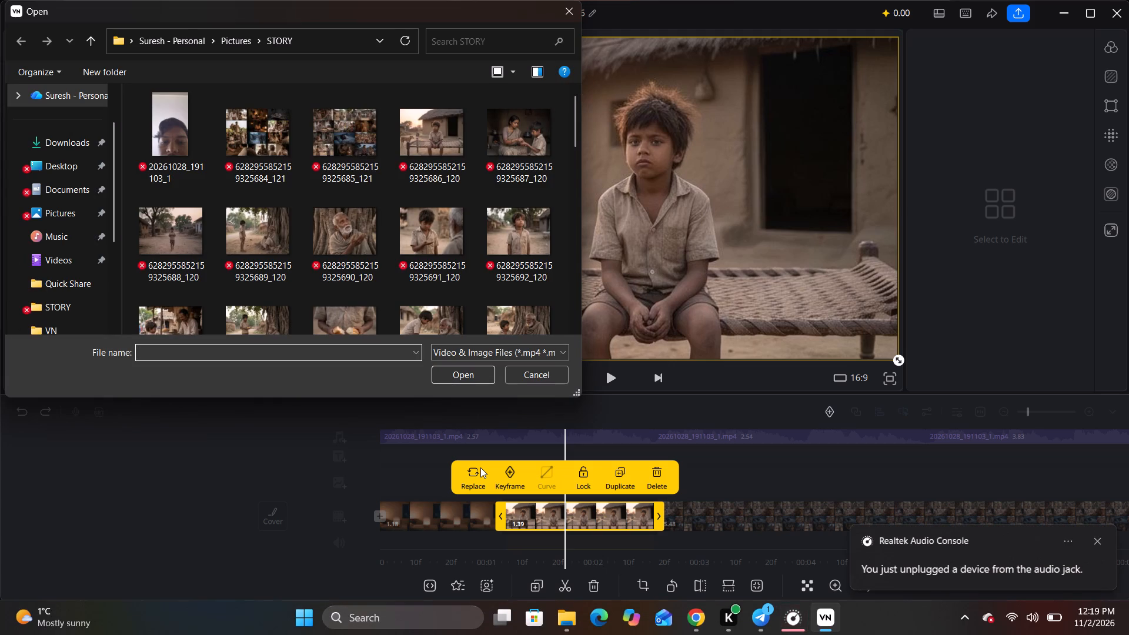
scroll(53, 149, up, 6)
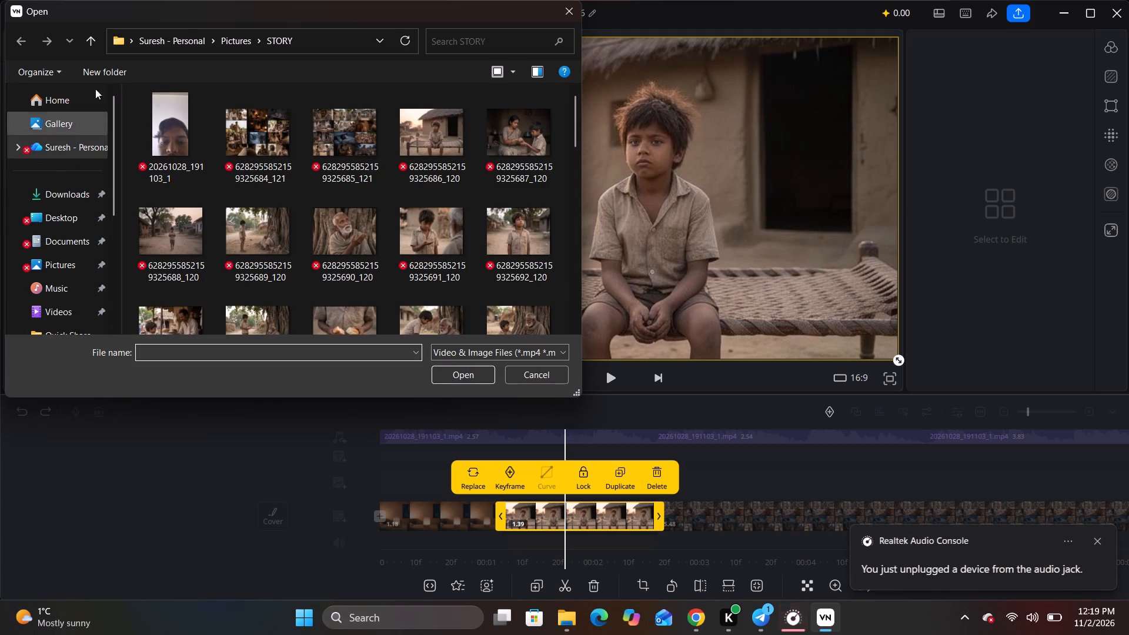
double_click(88, 102)
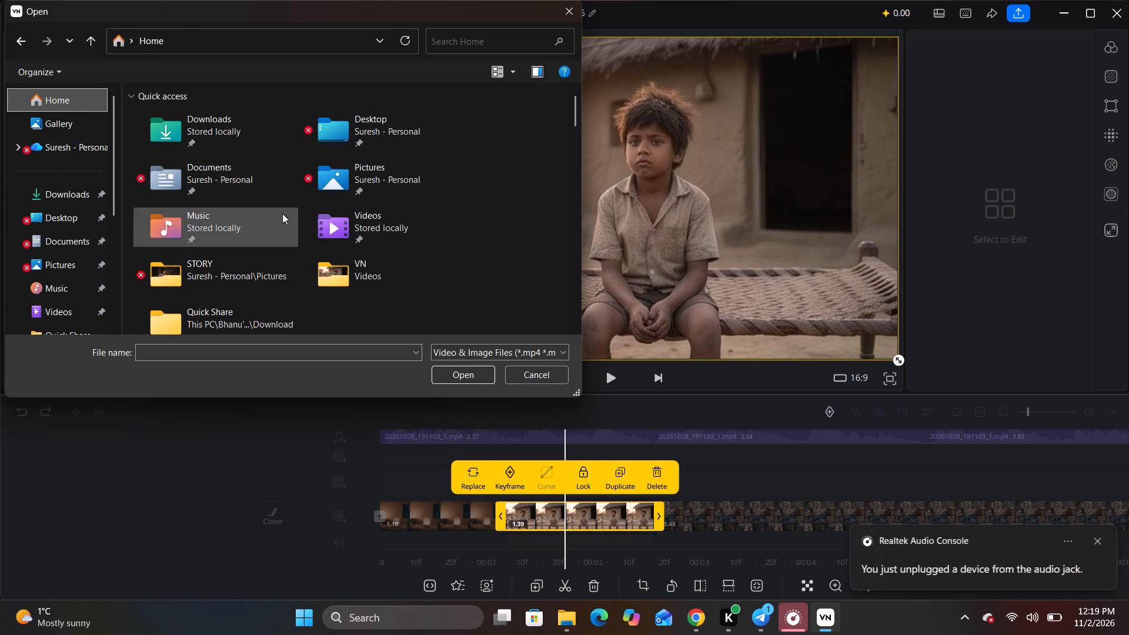
scroll(280, 199, down, 2)
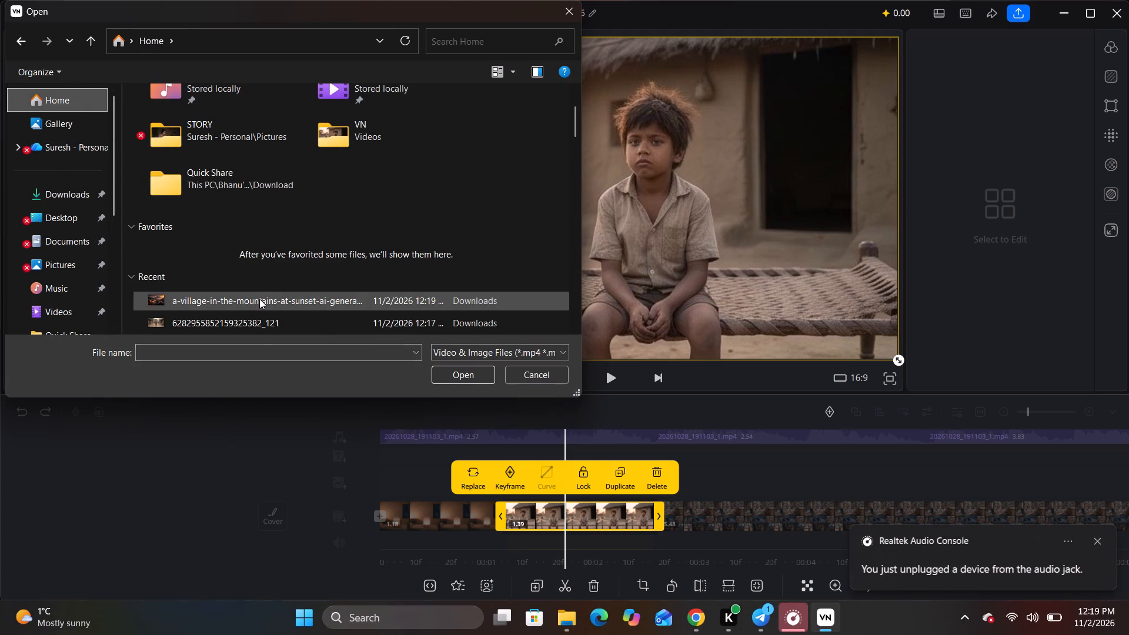
click(259, 299)
click(463, 377)
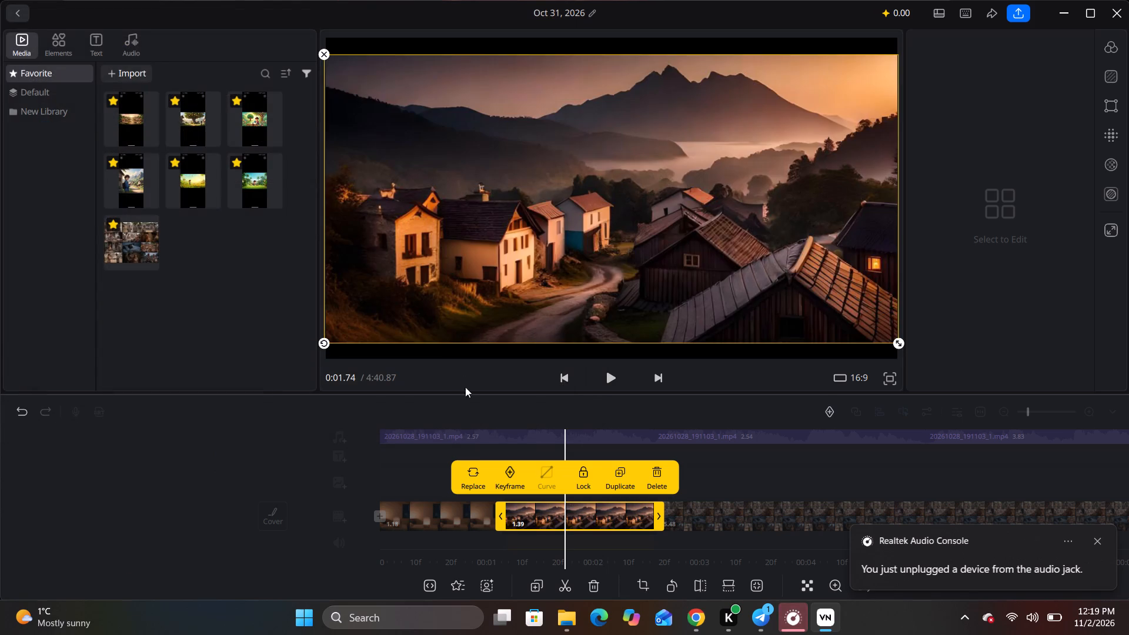
Play the project's opening from the start to preview the replaced village clip.
drag(762, 486, 947, 486)
key(space)
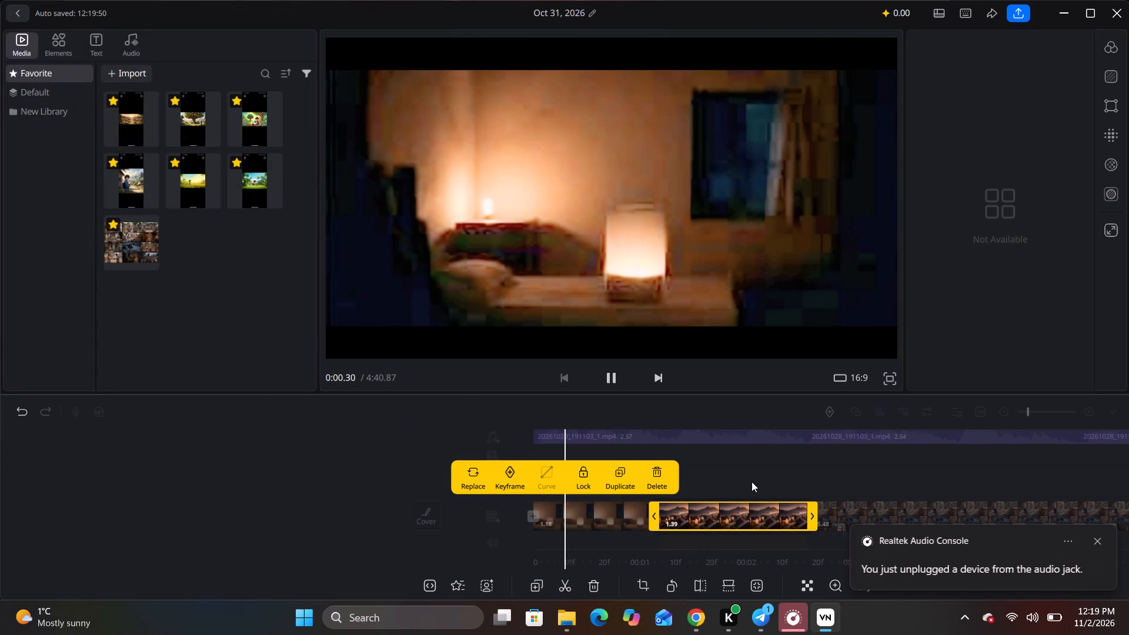
key(space)
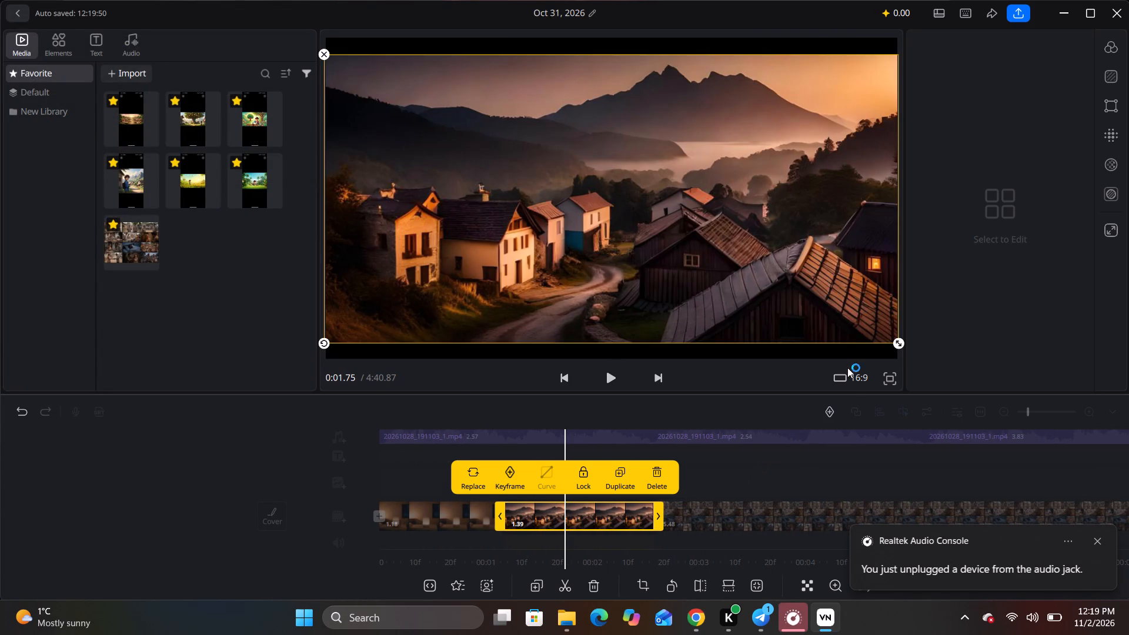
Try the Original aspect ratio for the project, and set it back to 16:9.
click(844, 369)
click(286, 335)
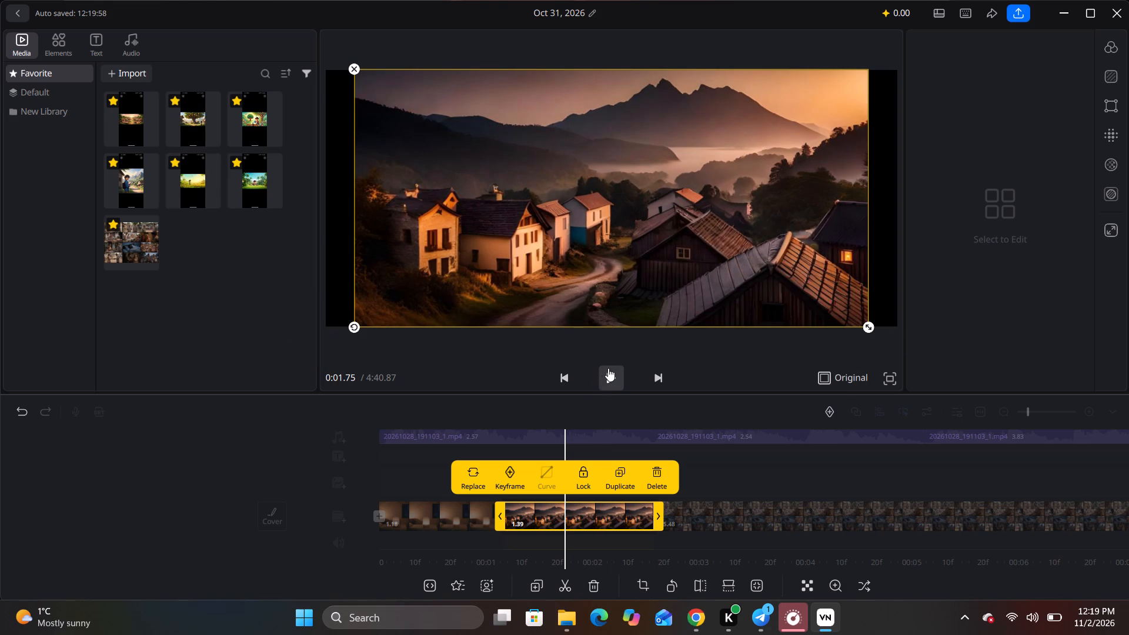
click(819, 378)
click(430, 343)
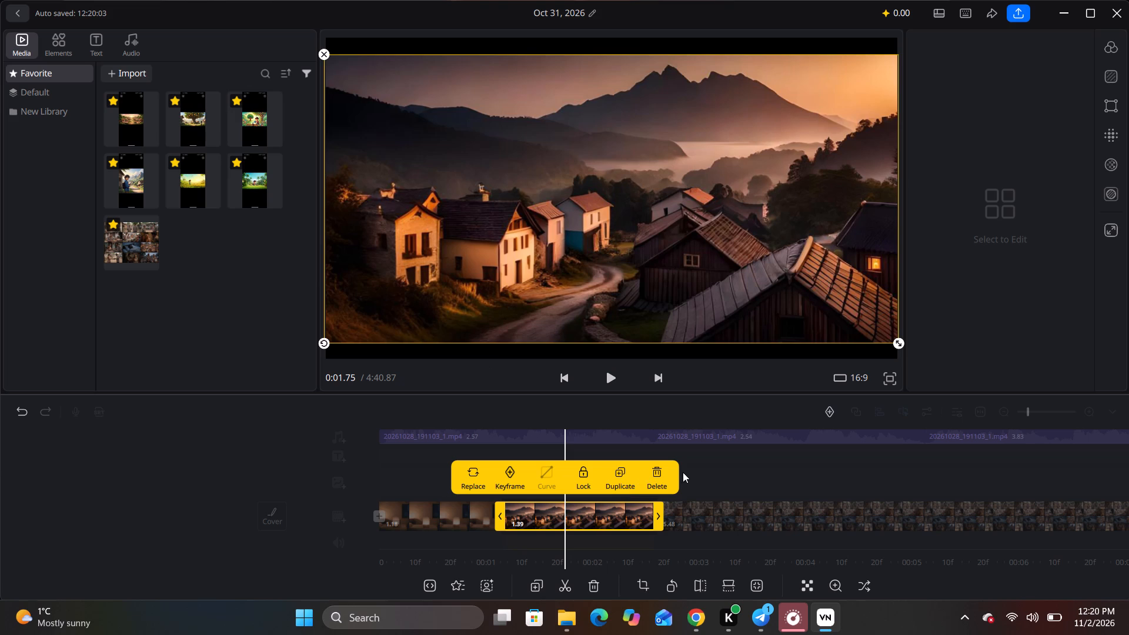
Deselect the village clip and play the timeline from the beginning through to the village shot.
click(717, 470)
drag(507, 481, 865, 492)
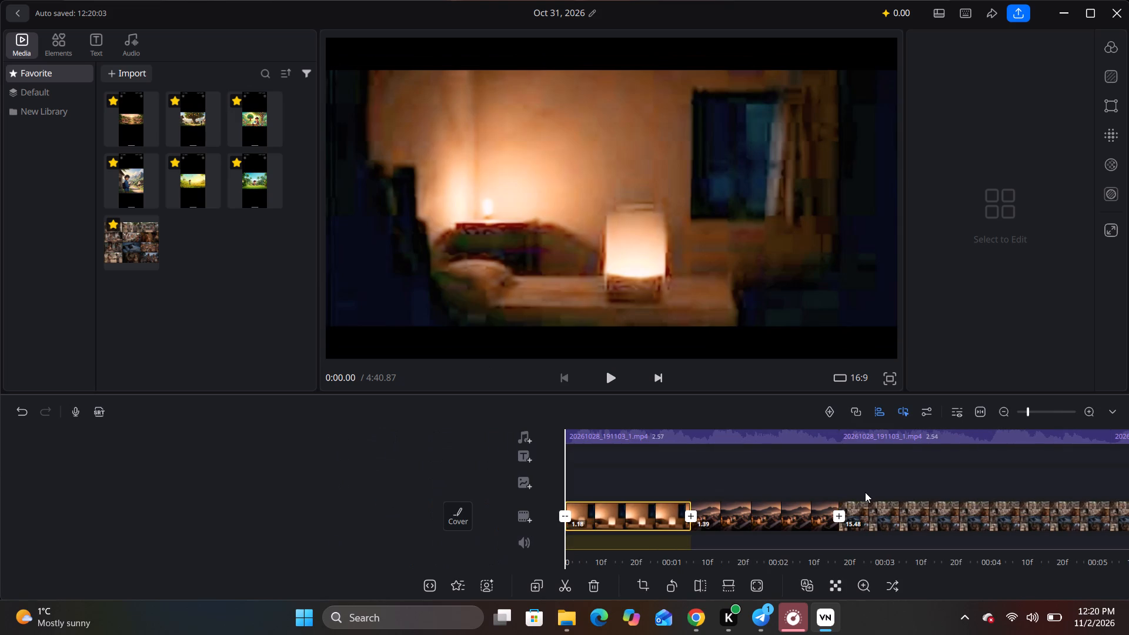
key(space)
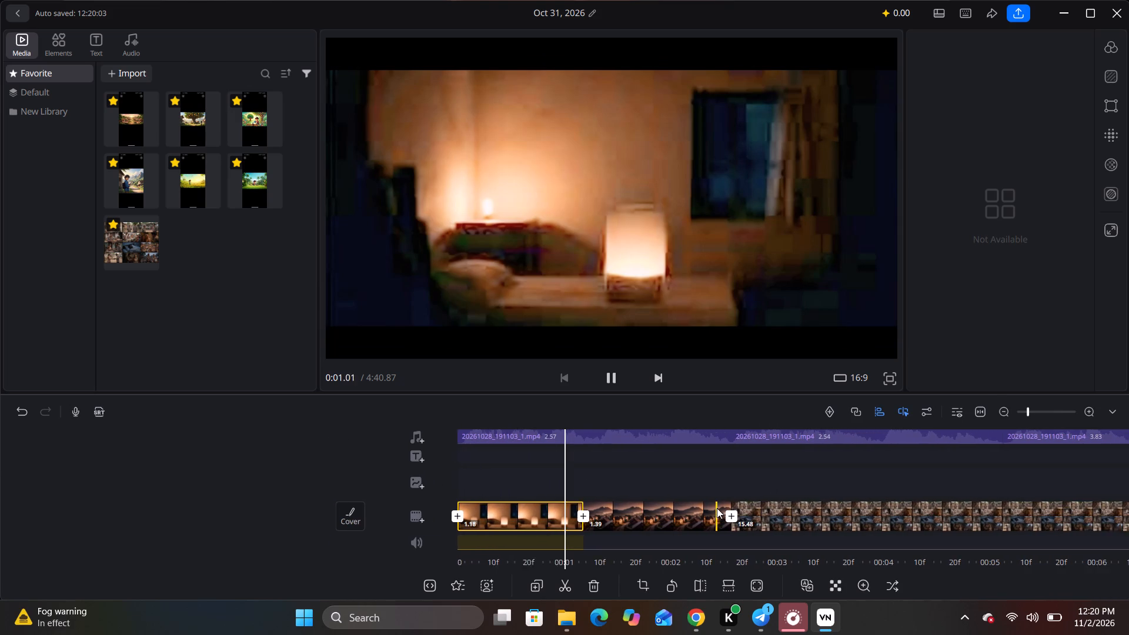
key(space)
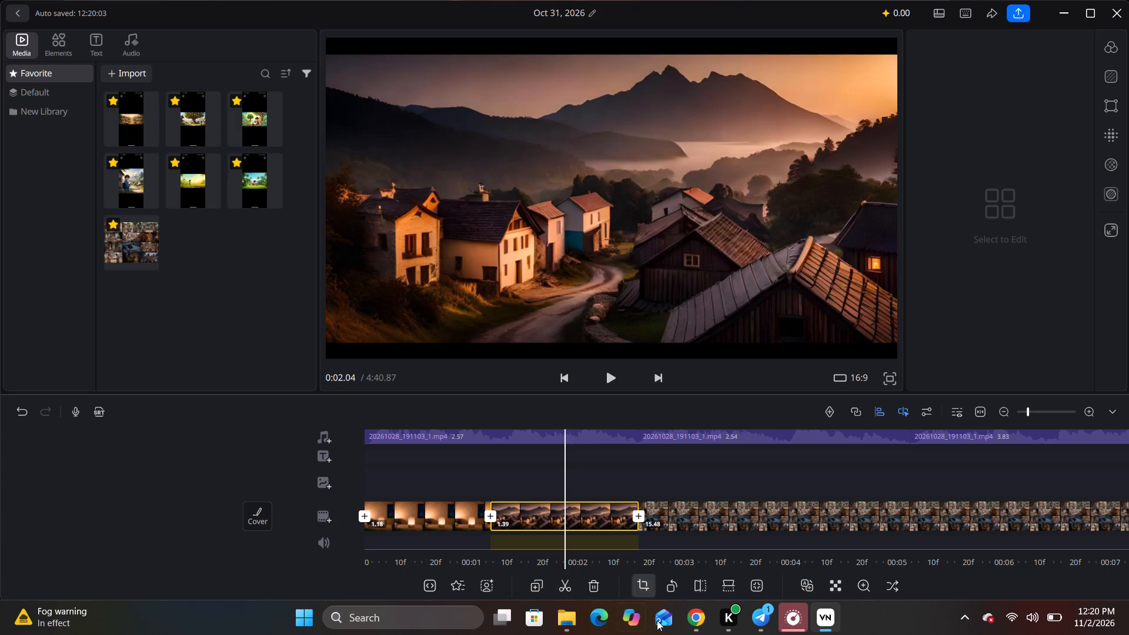
Switch to Chrome and search Yahoo Images for "black screen" in place of the small village search.
click(692, 629)
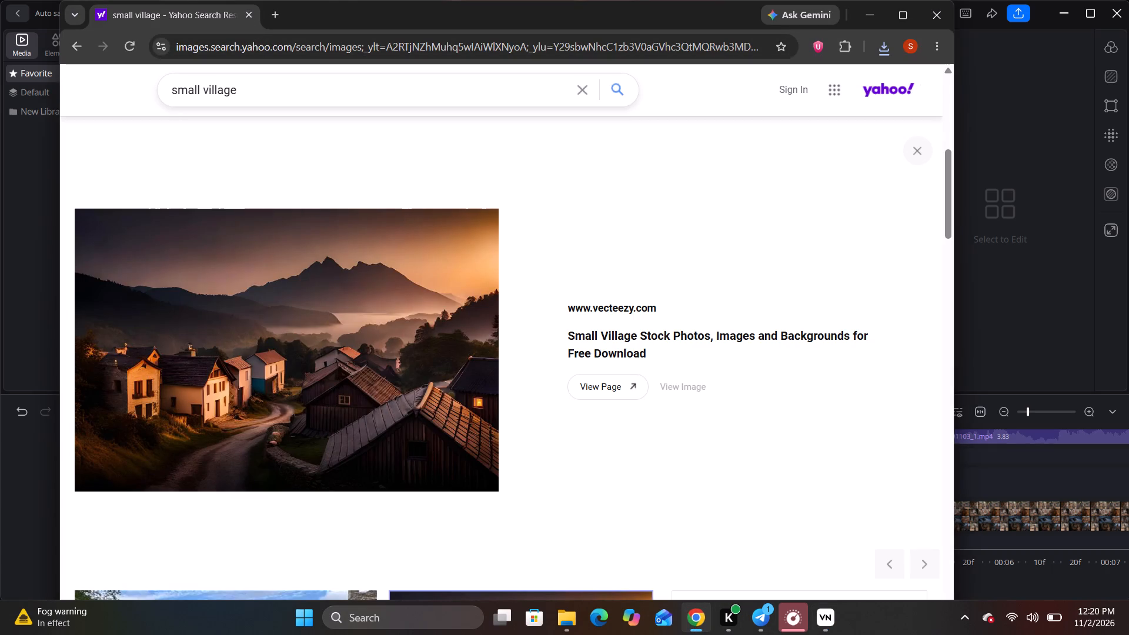
drag(265, 91, 155, 86)
text(black)
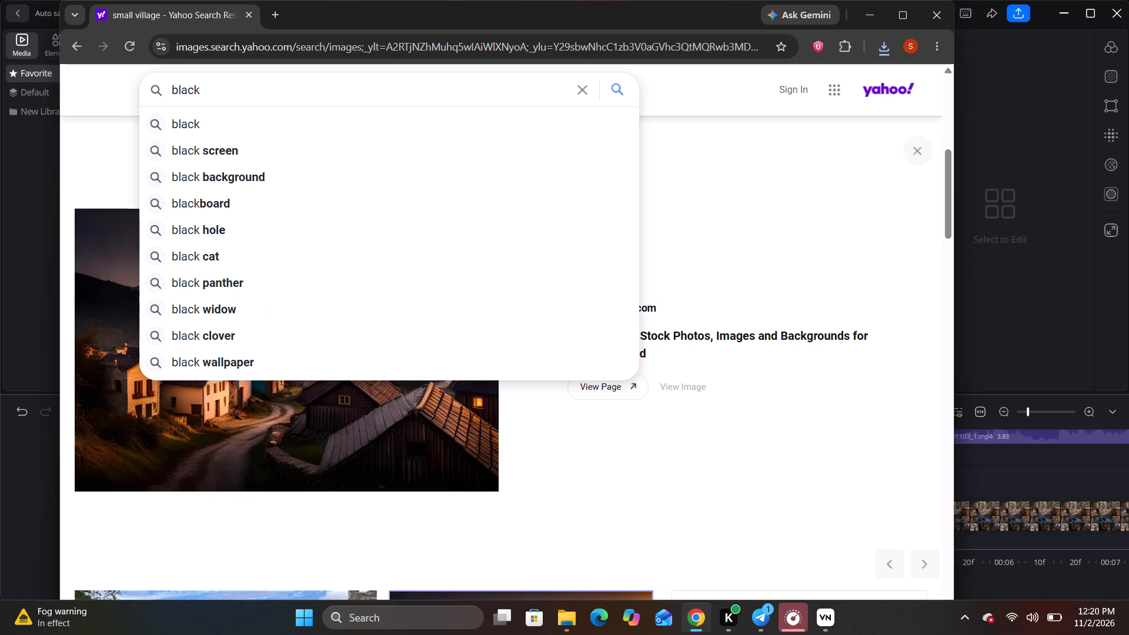
click(243, 145)
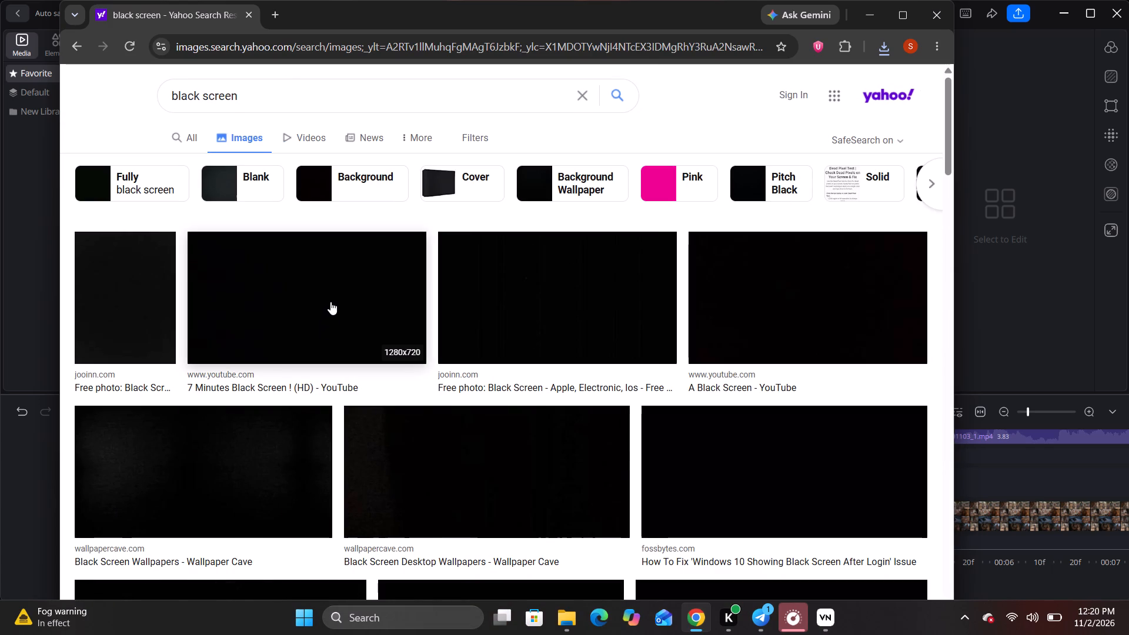
Save the "7 Minutes Black Screen ! (HD)" image to Downloads as OIP, a JPEG image.
right_click(329, 302)
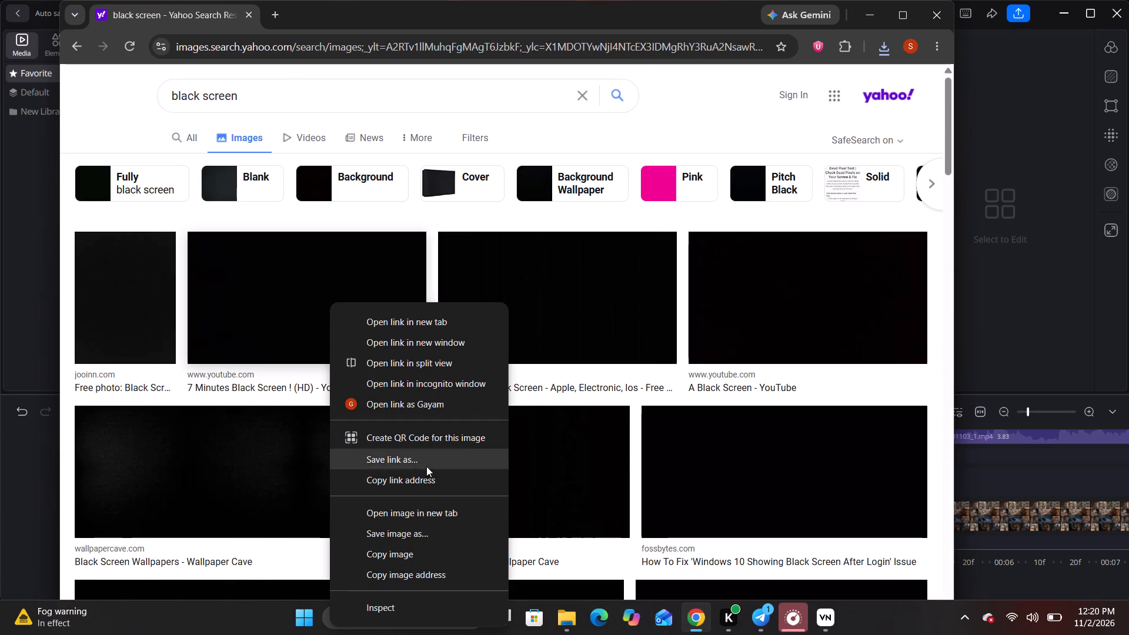
click(427, 533)
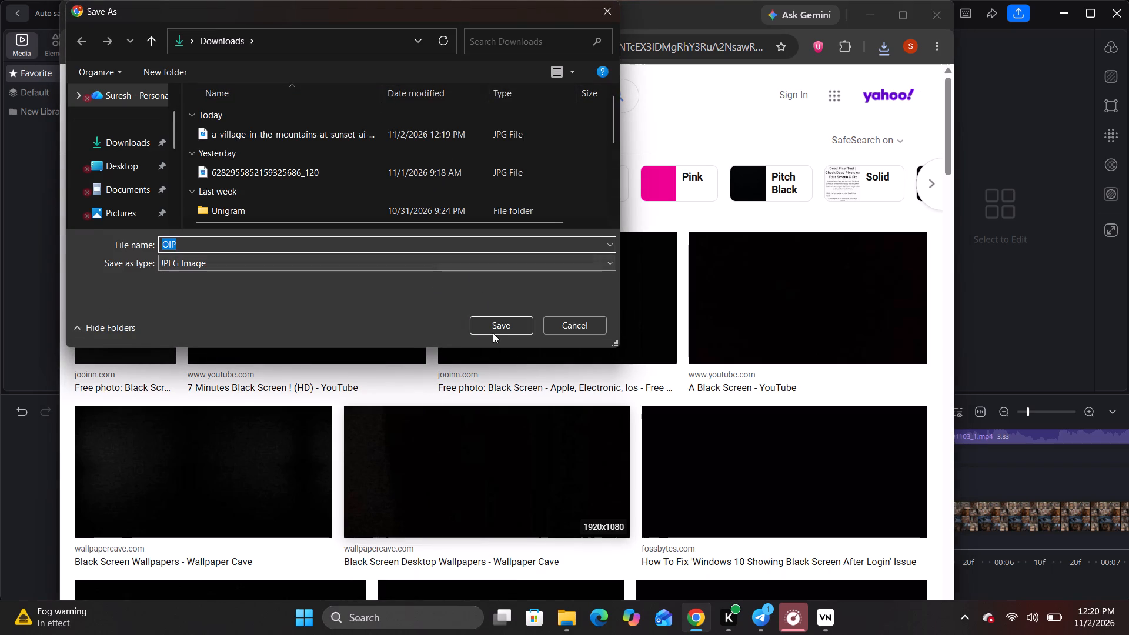
click(497, 250)
click(497, 266)
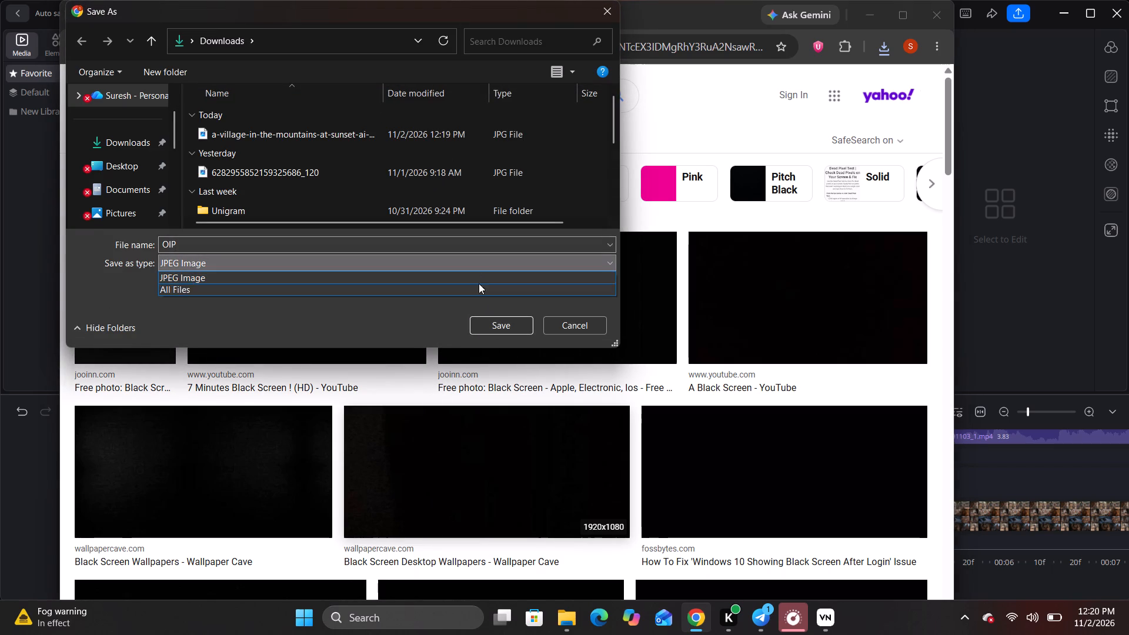
click(476, 285)
click(516, 326)
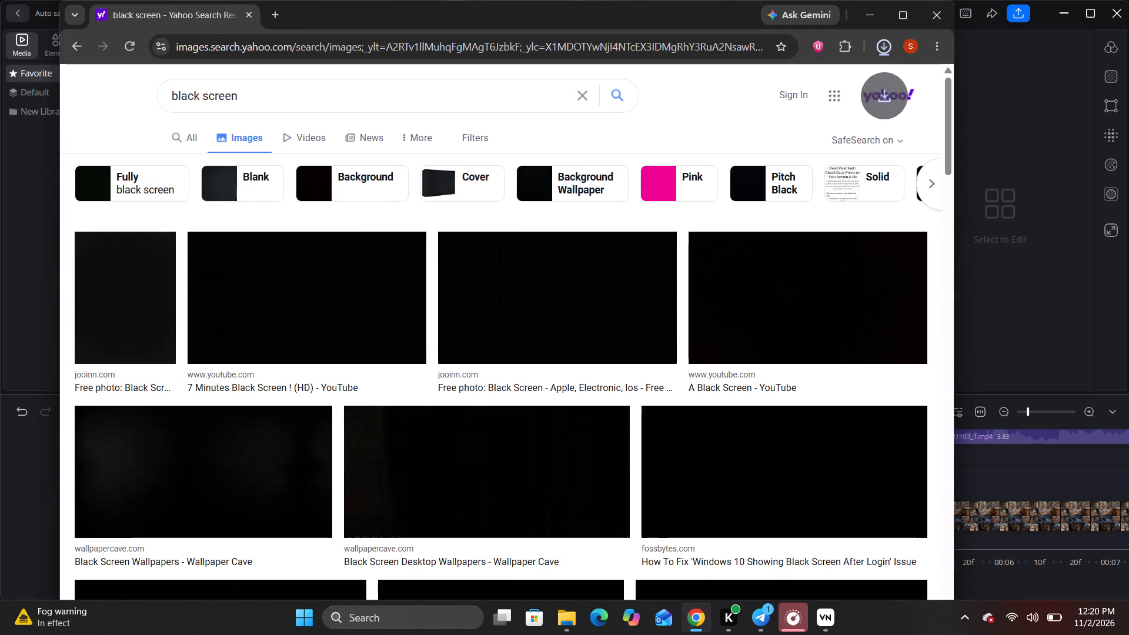
Switch to VN and replace the first clip, the lamp-lit bedroom, with the downloaded OIP black image.
click(820, 626)
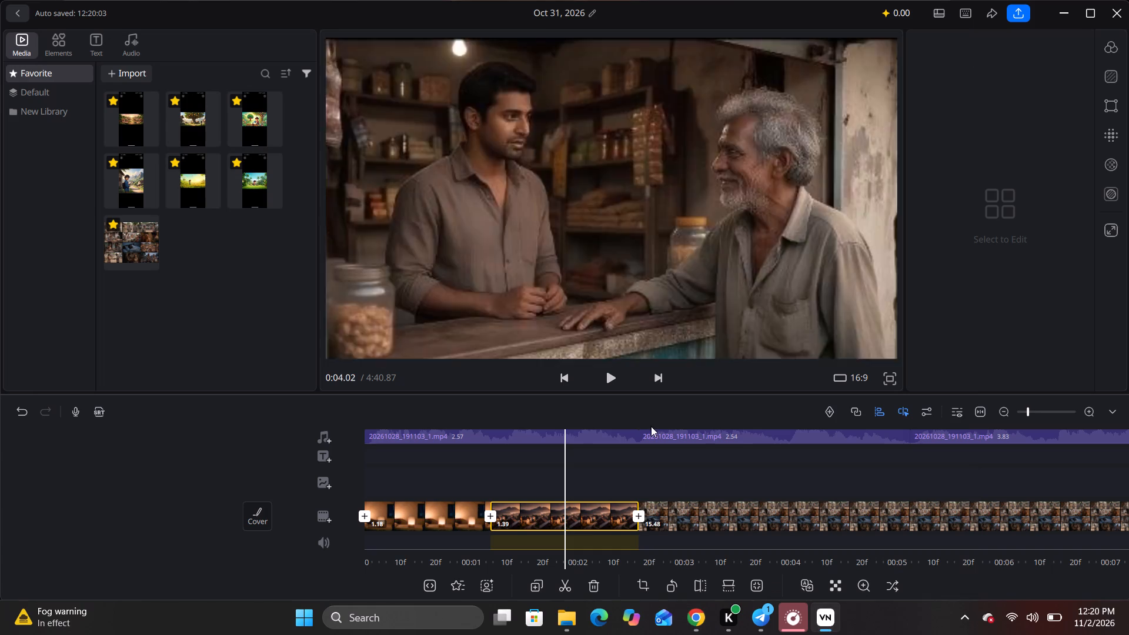
click(418, 513)
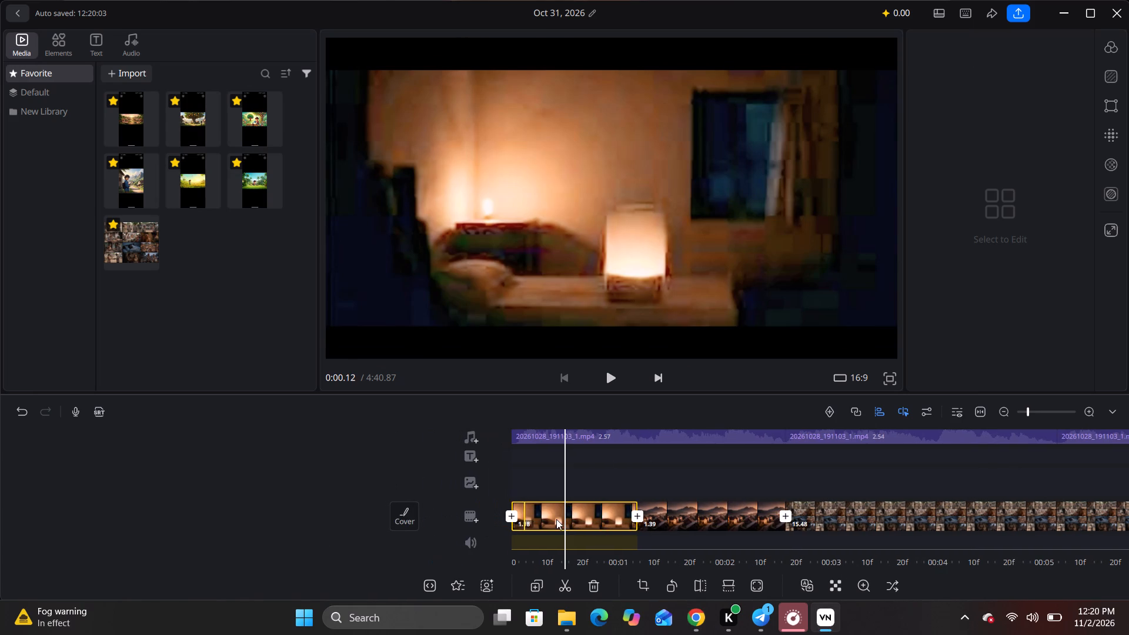
click(556, 519)
click(478, 476)
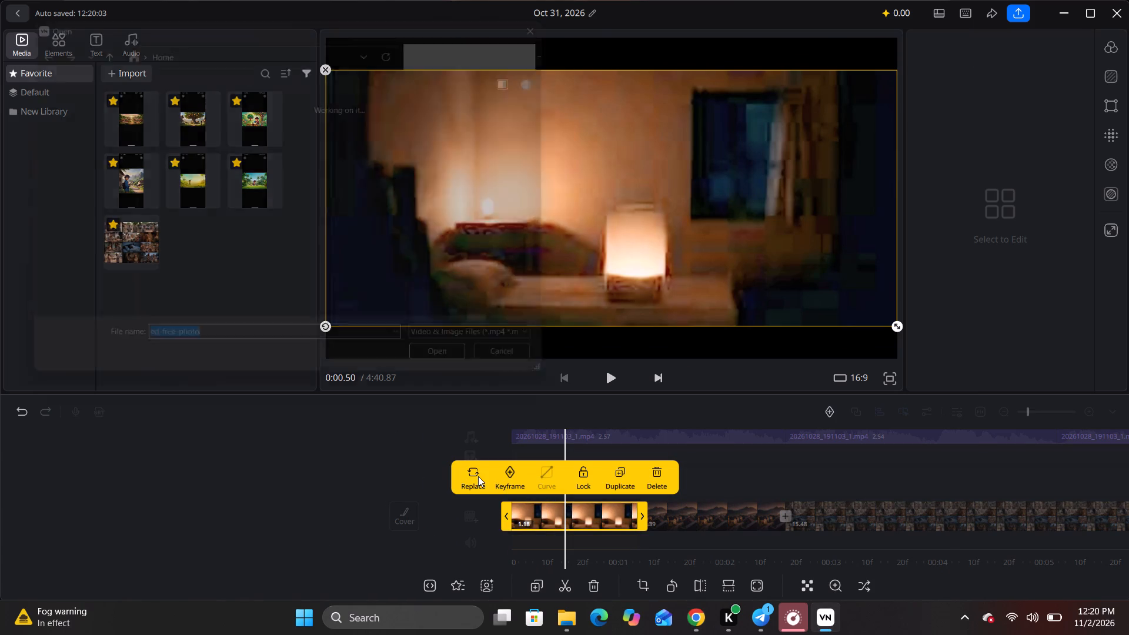
scroll(266, 236, down, 2)
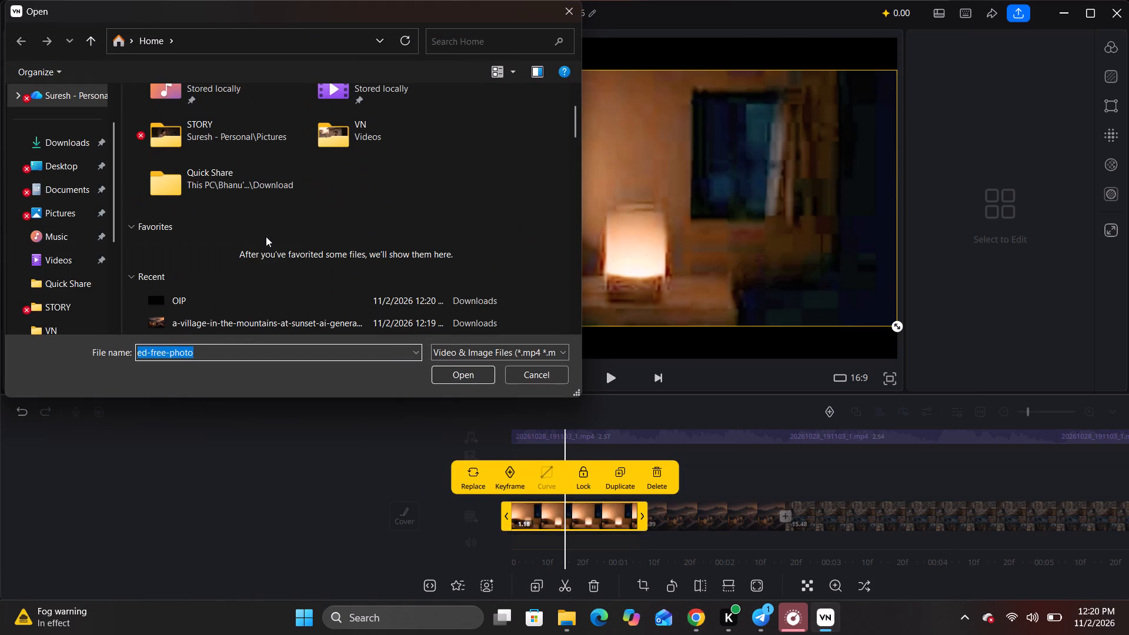
click(223, 299)
click(477, 380)
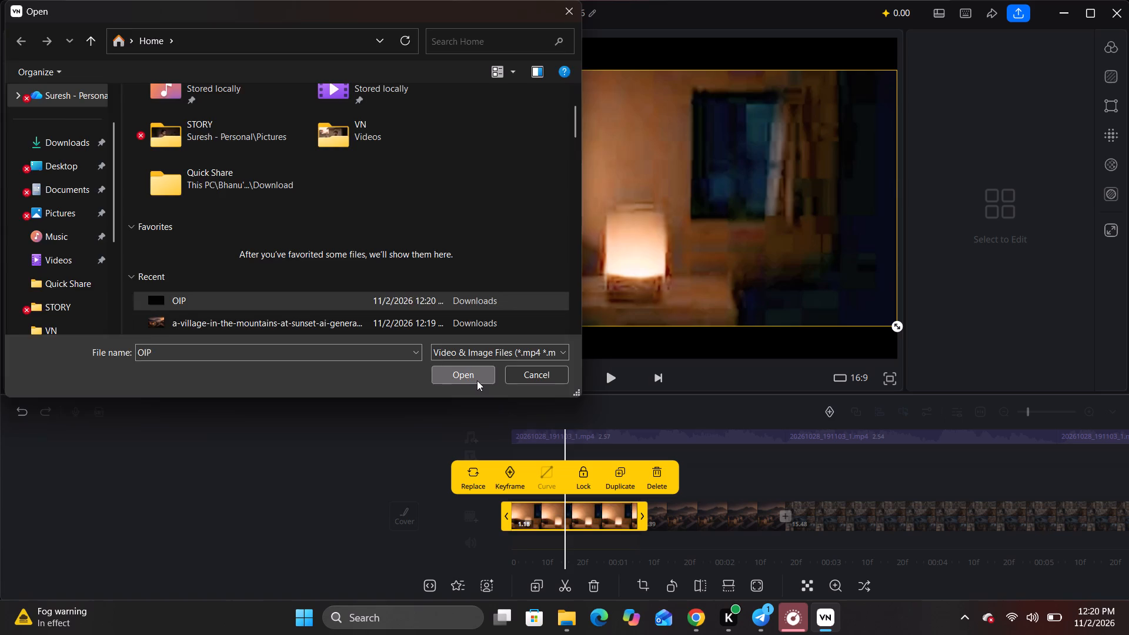
Play into the third clip, the shopkeeper scene, and split it at about 0:05.10, where the third audio segment starts.
key(space)
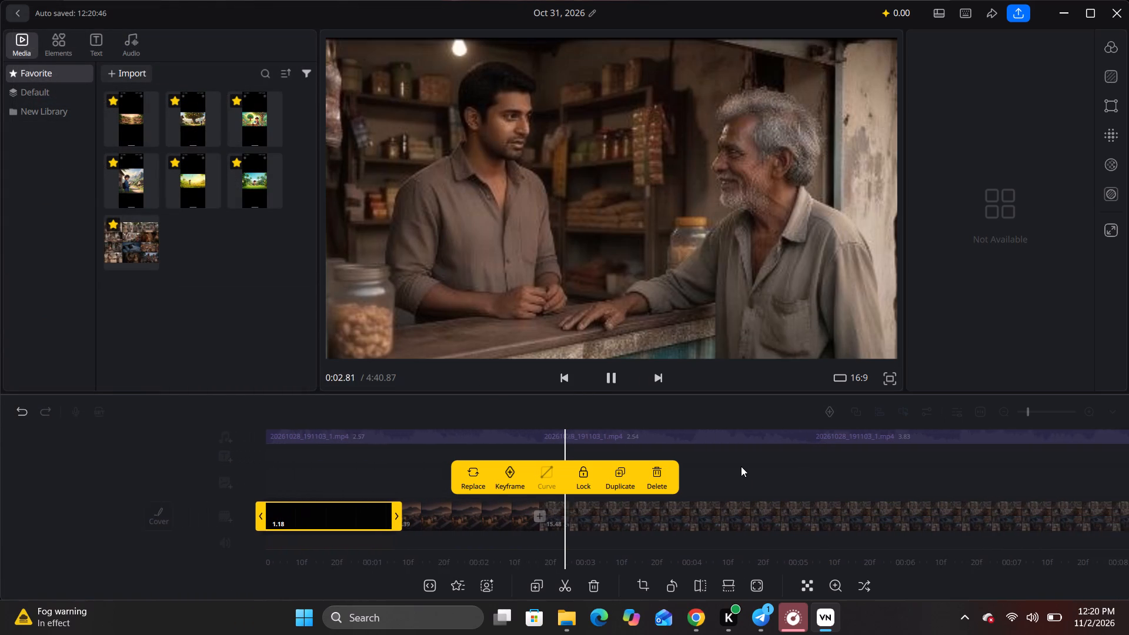
key(space)
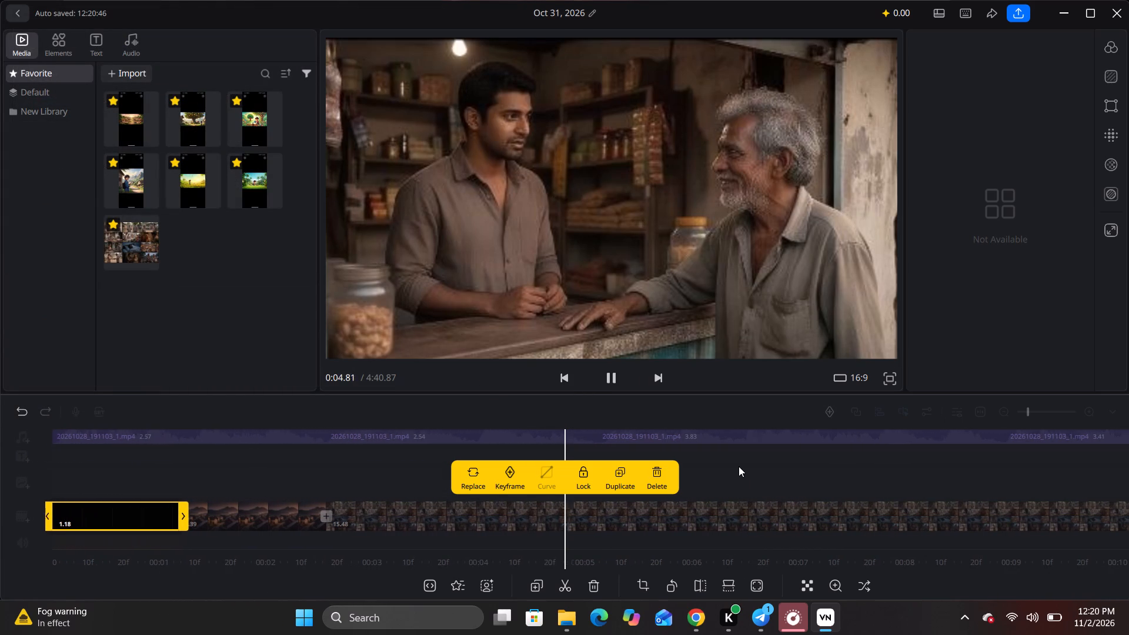
key(space)
key(space)
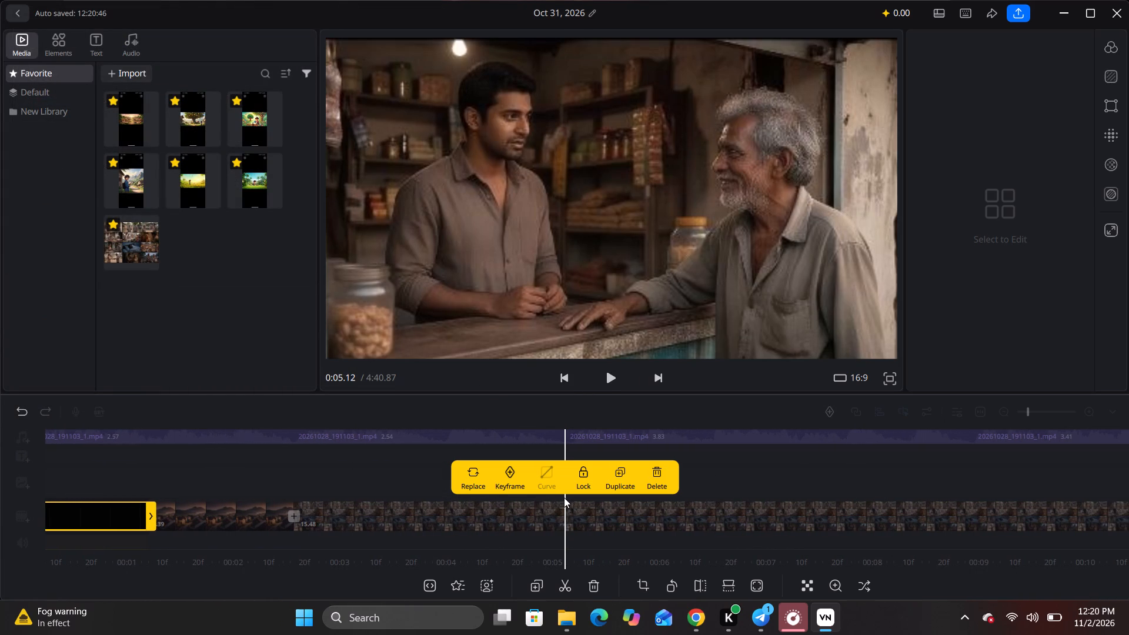
click(564, 512)
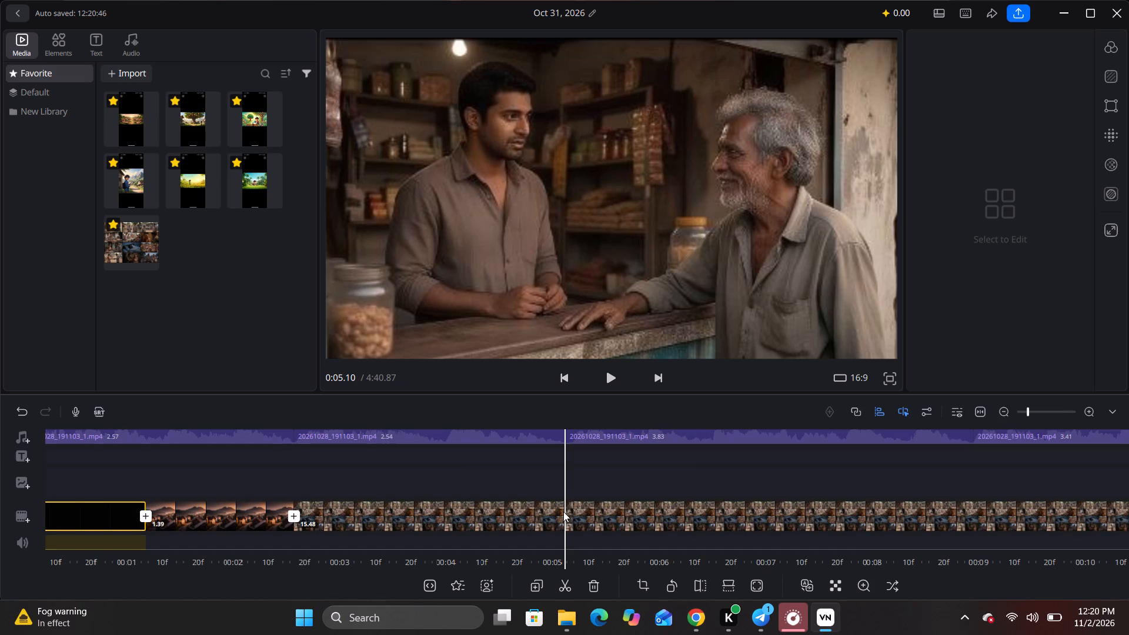
click(563, 512)
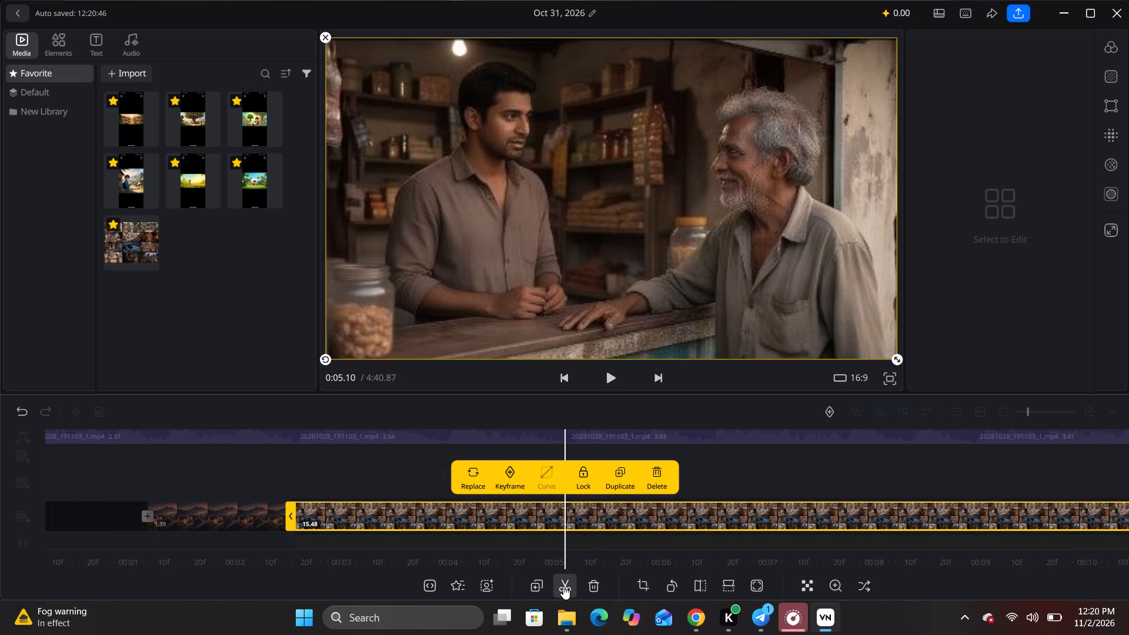
click(563, 586)
Play on from the split through the following part of the shopkeeper scene.
key(space)
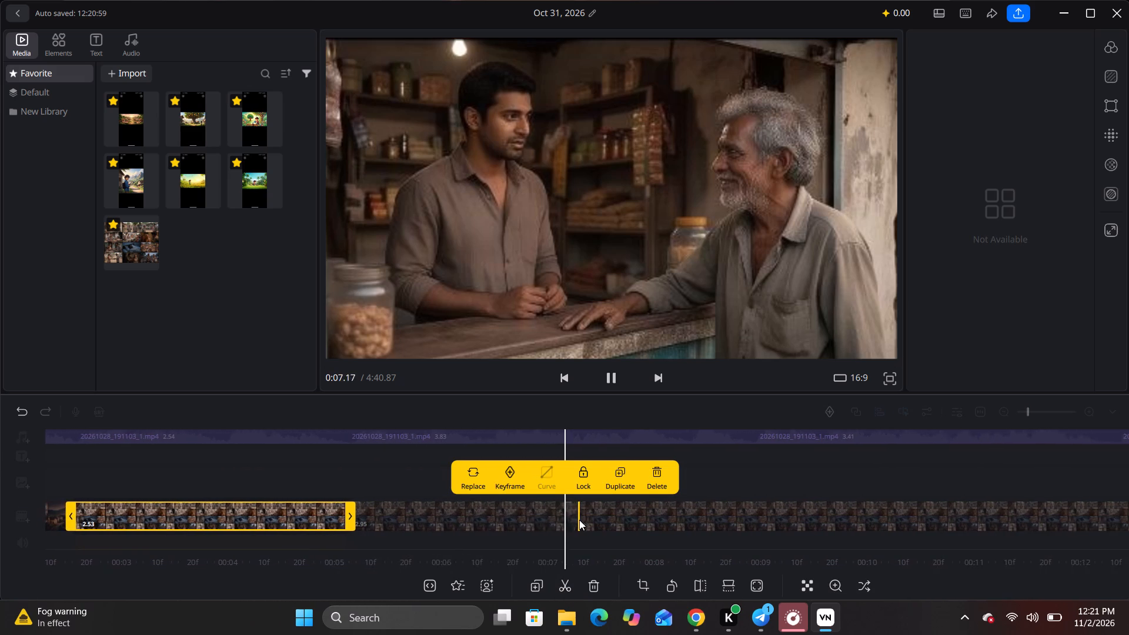
key(space)
drag(455, 520, 548, 520)
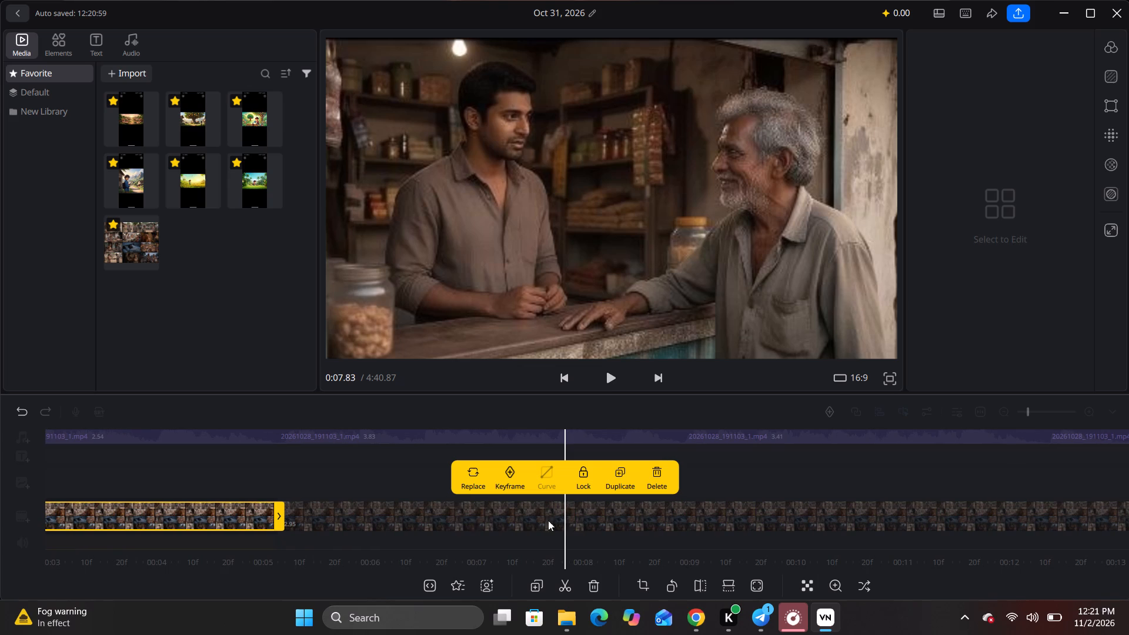
drag(548, 520, 855, 523)
click(471, 473)
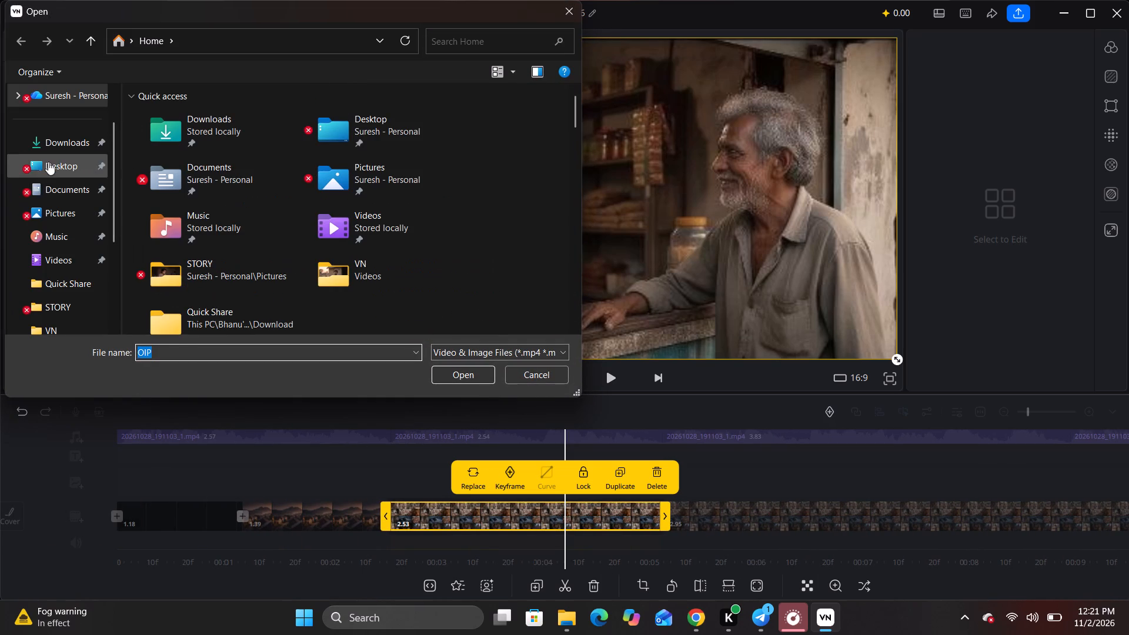
scroll(67, 254, down, 2)
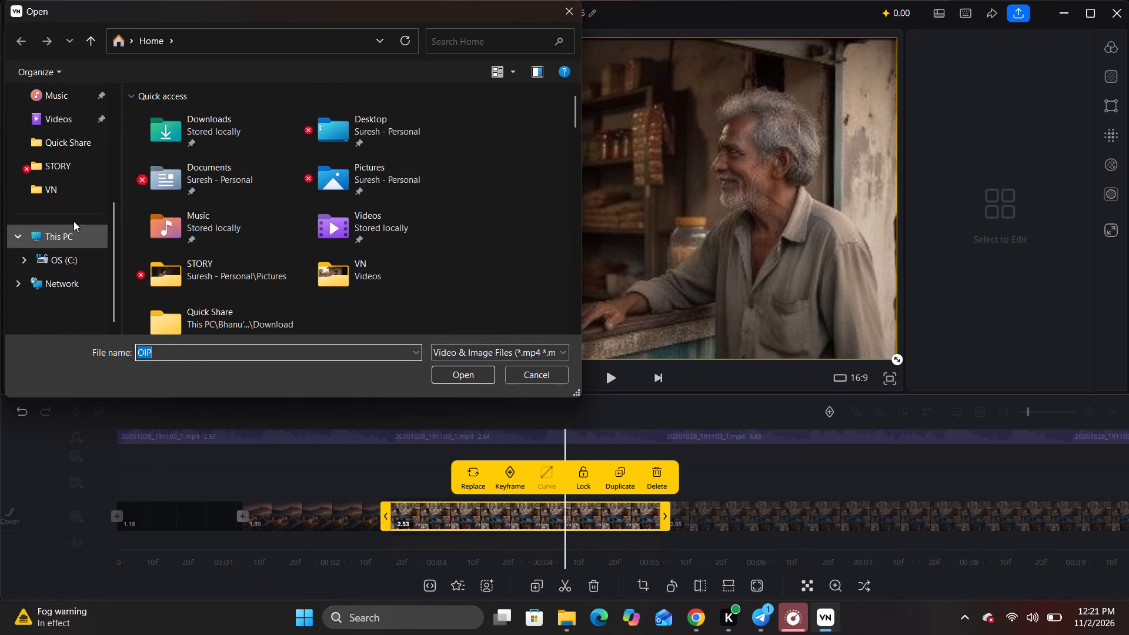
click(68, 171)
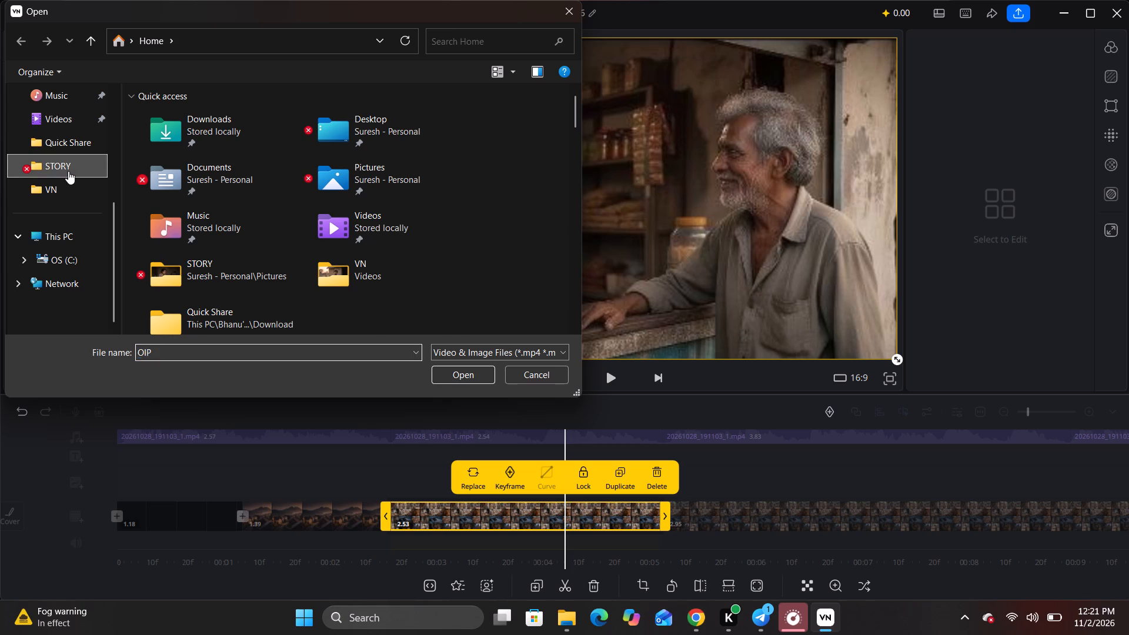
scroll(258, 218, down, 2)
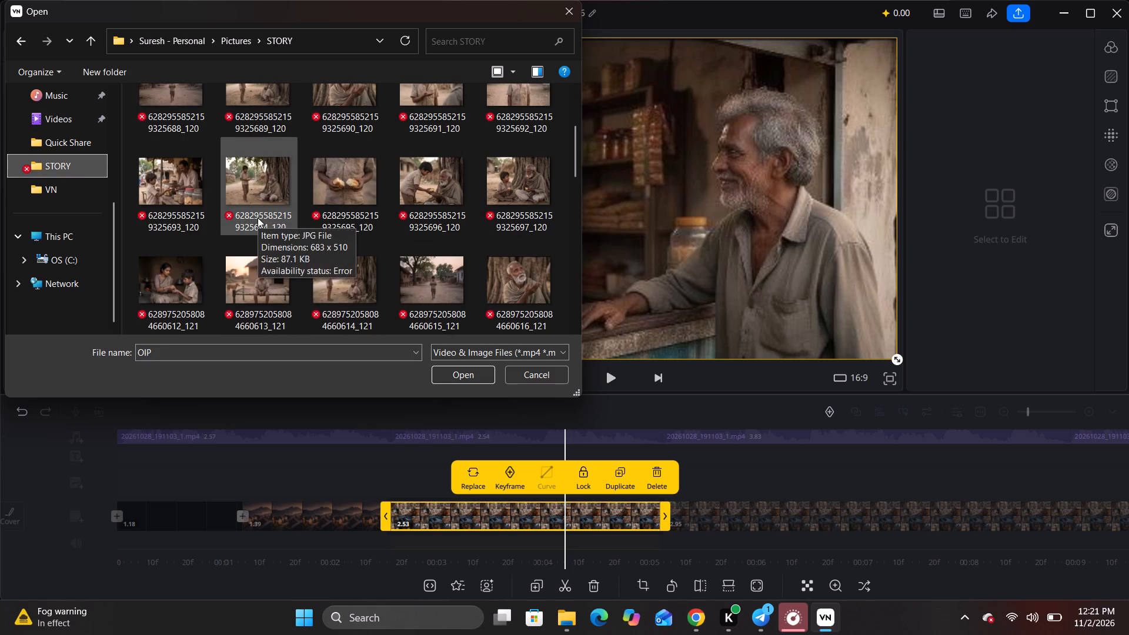
scroll(258, 218, down, 2)
scroll(258, 218, up, 1)
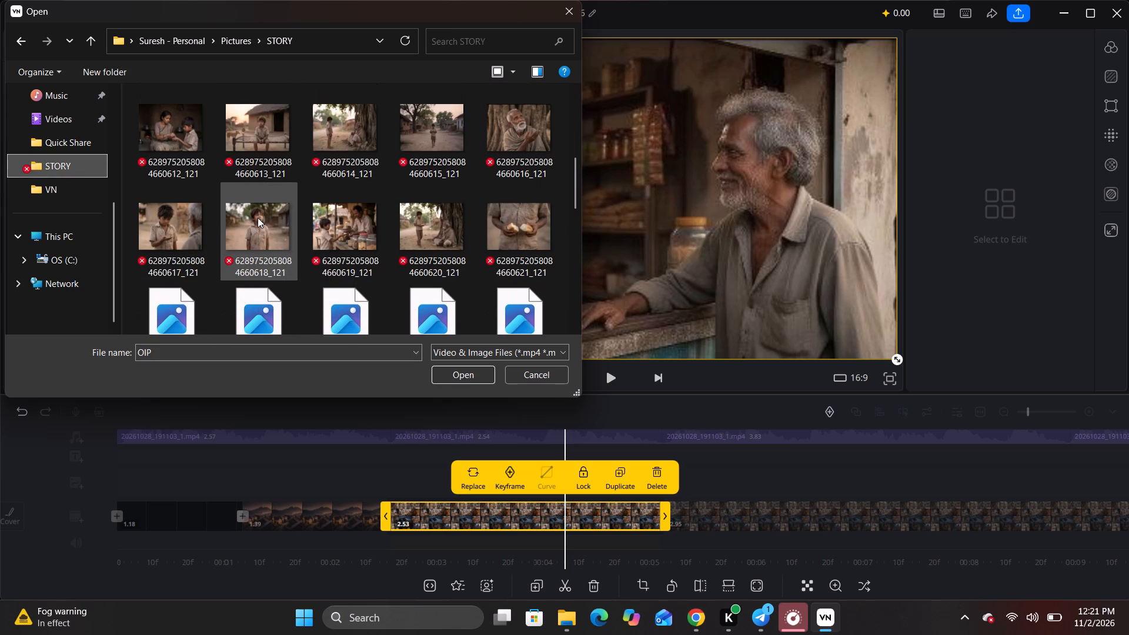
scroll(258, 218, up, 1)
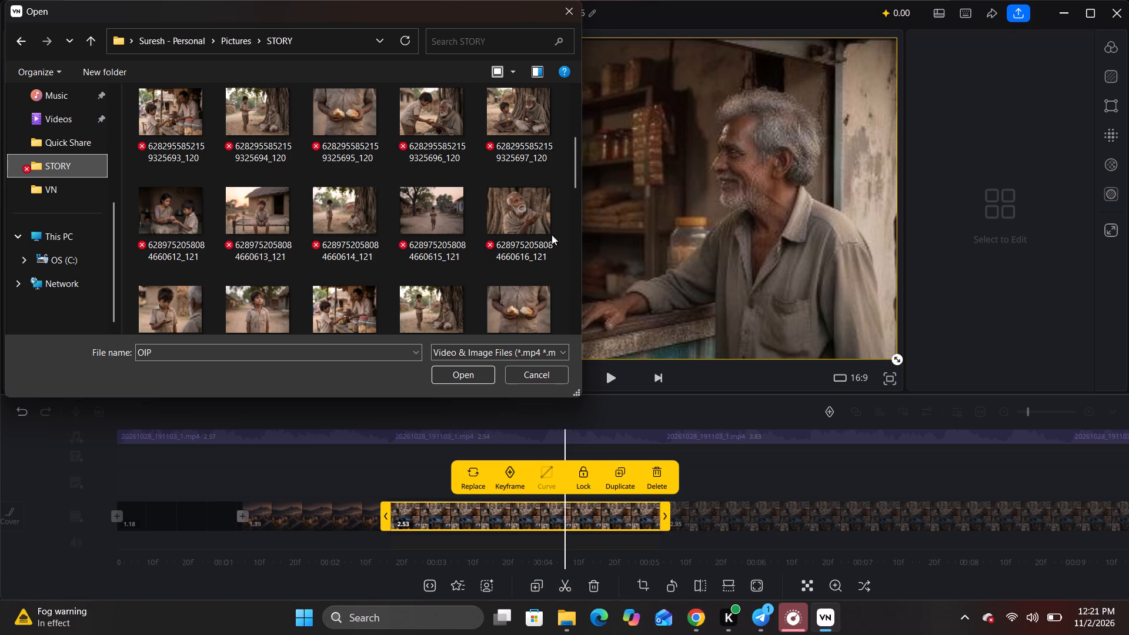
scroll(430, 235, up, 4)
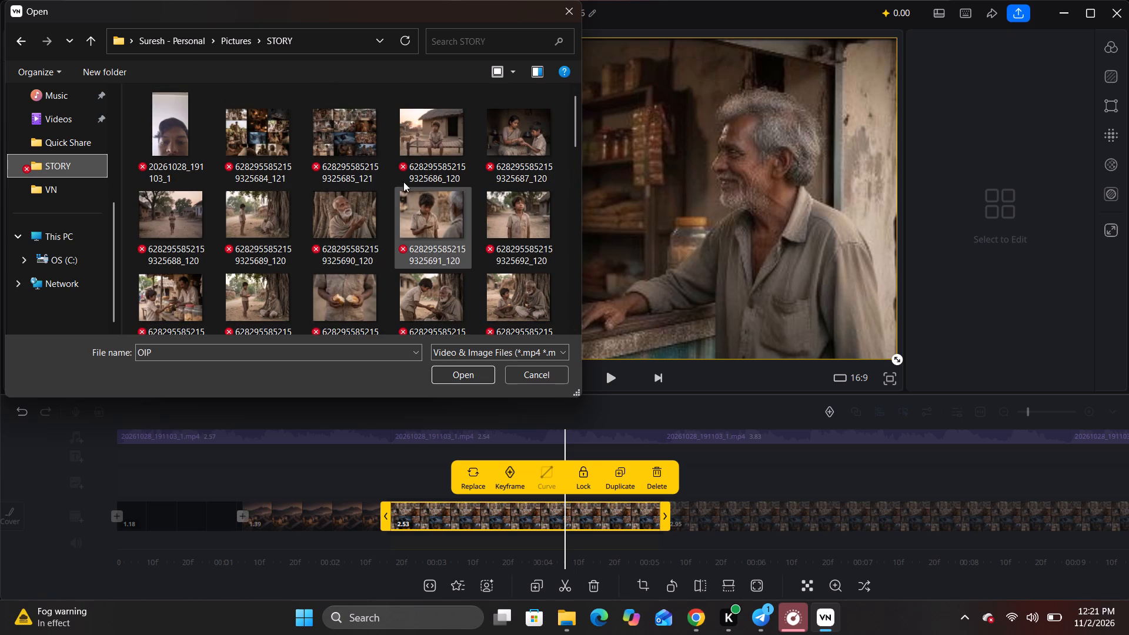
scroll(477, 172, down, 2)
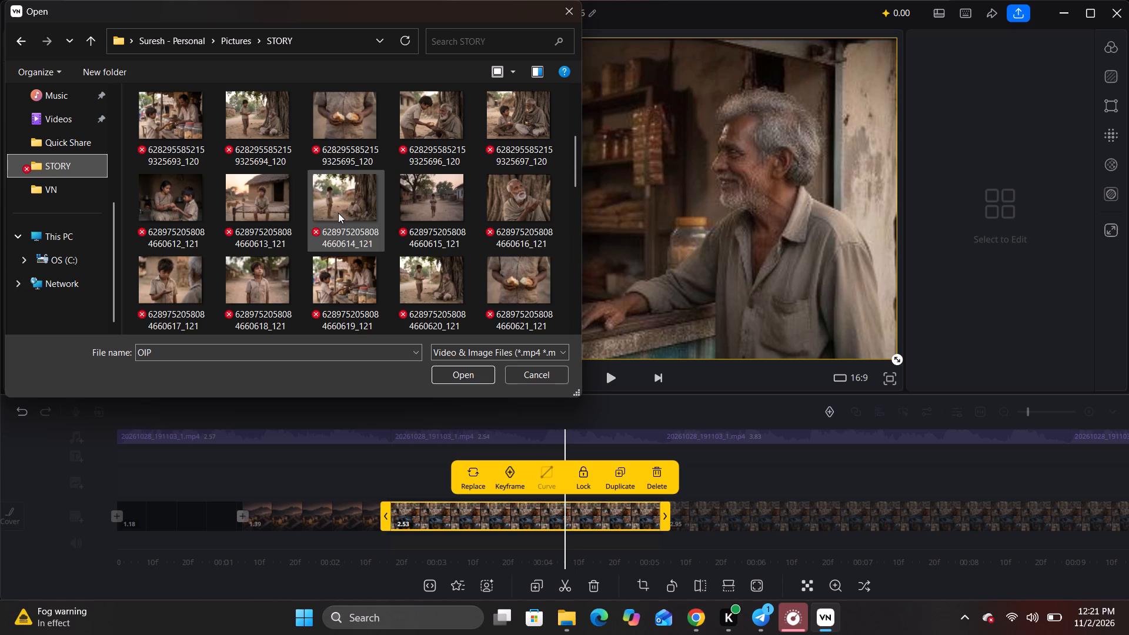
scroll(338, 213, down, 1)
scroll(307, 190, up, 1)
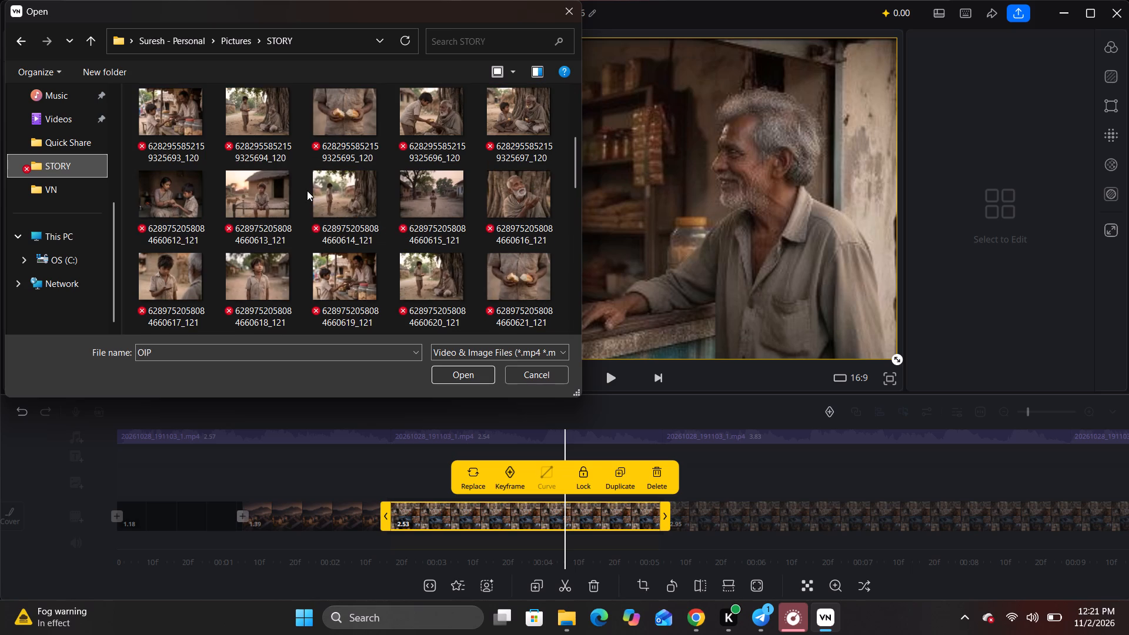
click(246, 180)
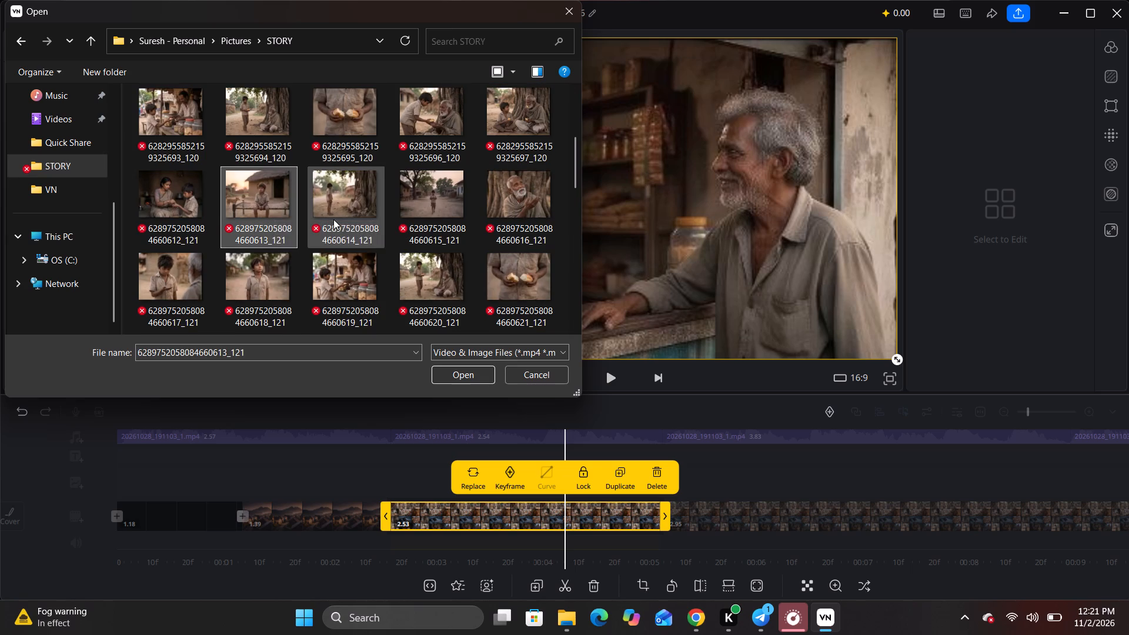
scroll(333, 219, up, 5)
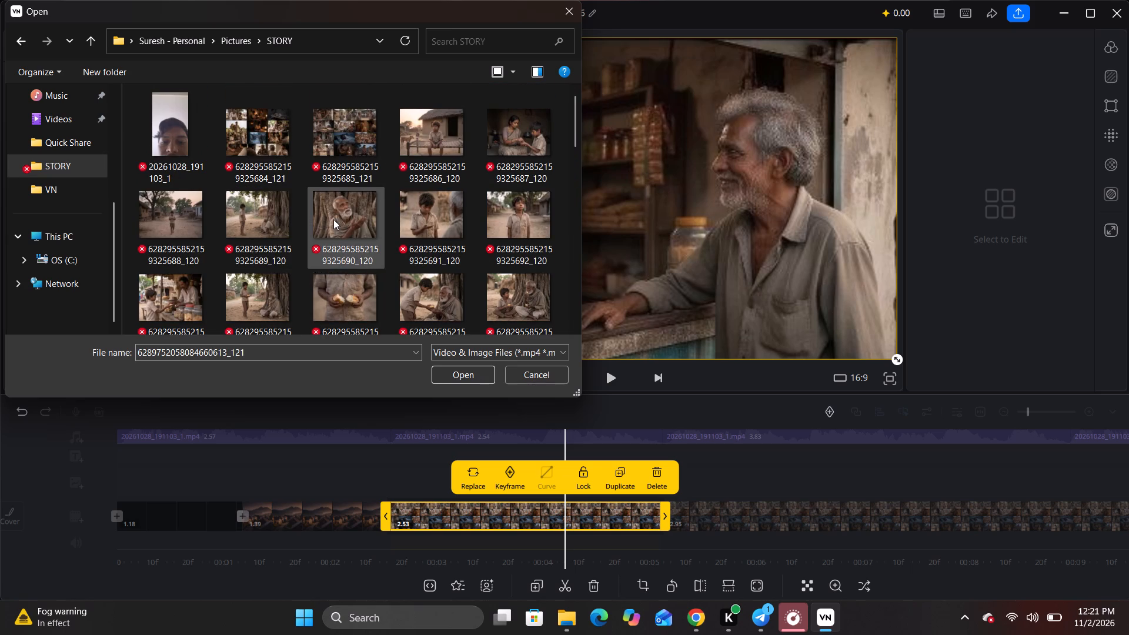
scroll(379, 202, down, 2)
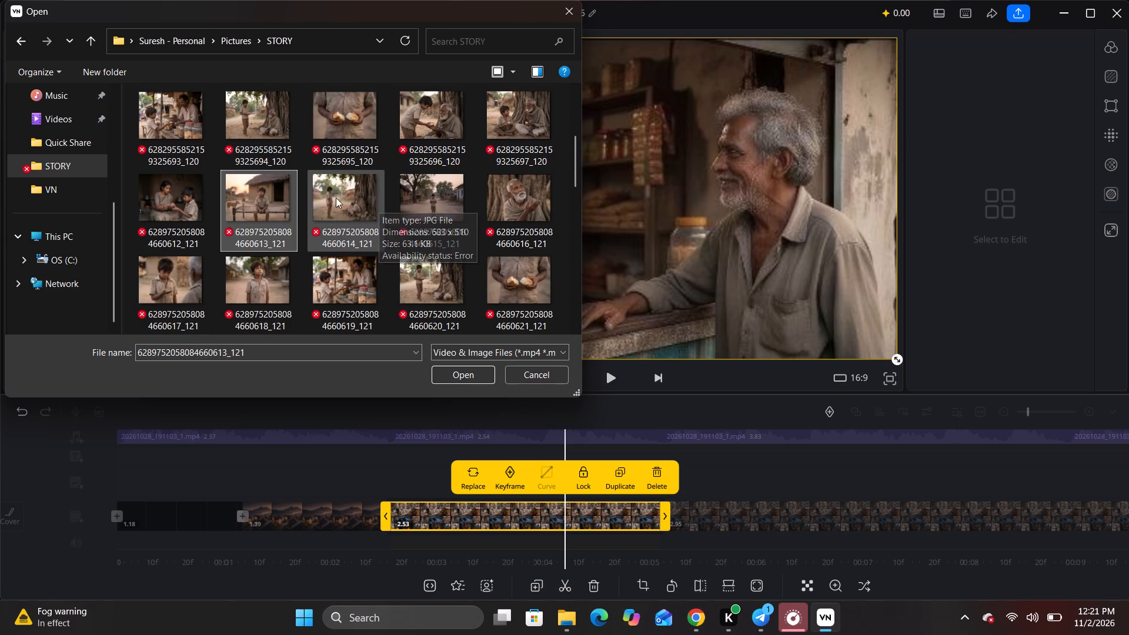
click(272, 201)
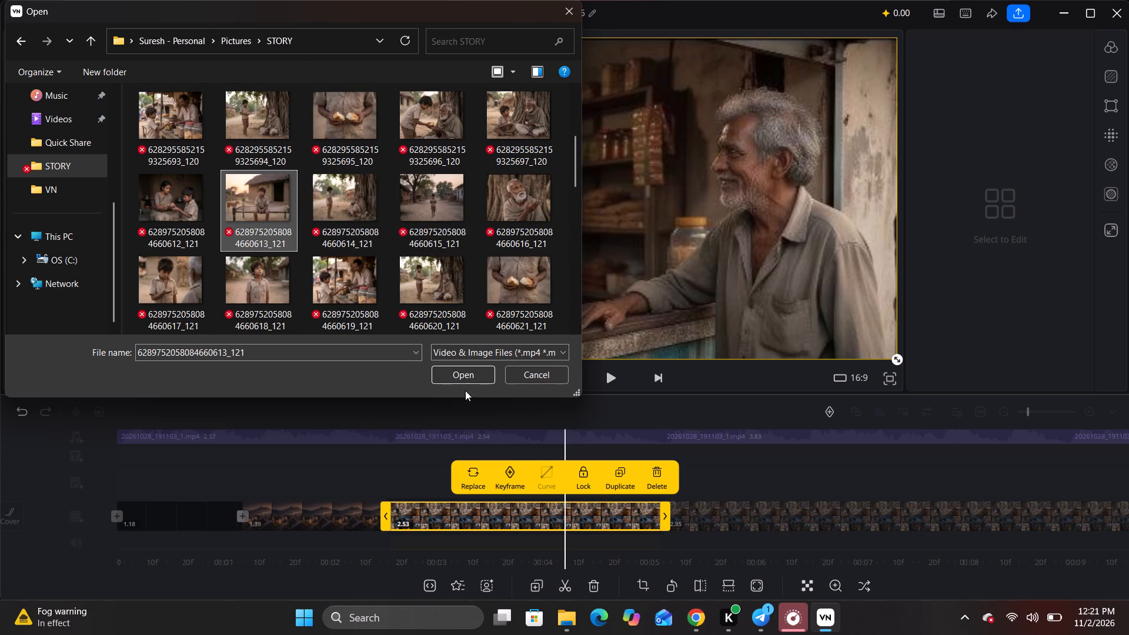
click(460, 372)
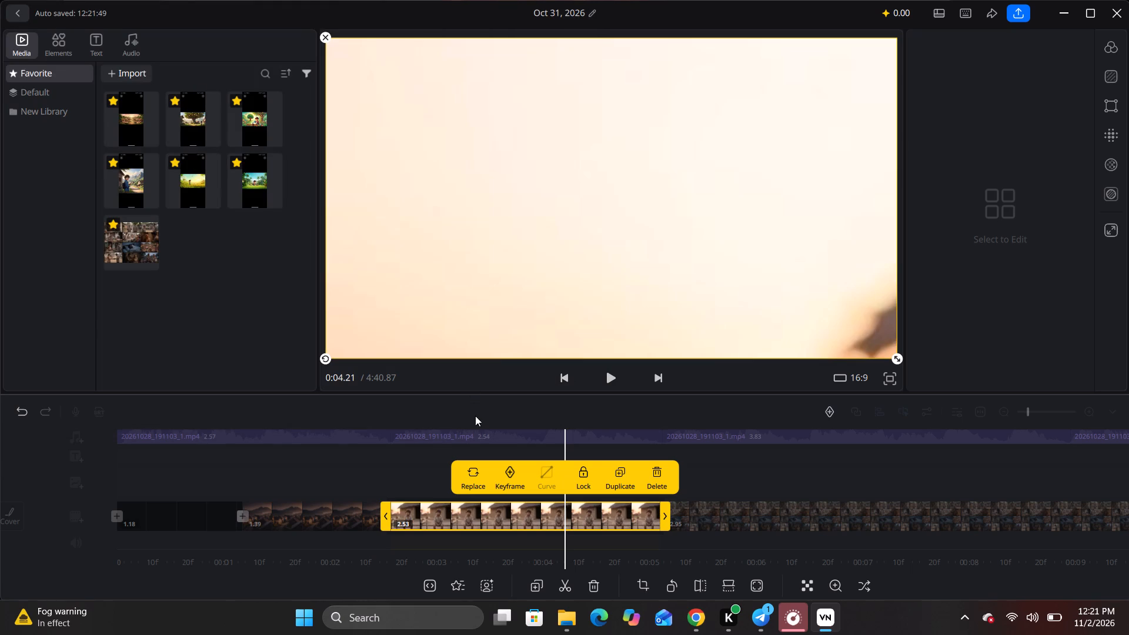
Crop the boy-on-the-cot clip at 16:9 to the image's full width, with the frame shifted slightly below centre around boy, dog and cot.
click(530, 519)
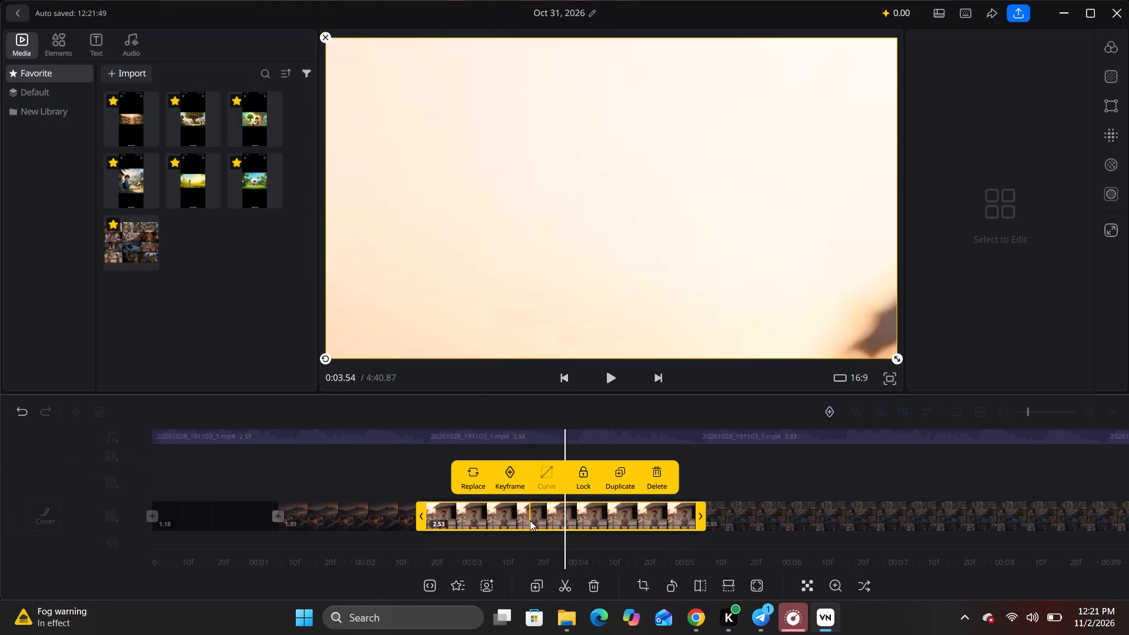
click(634, 586)
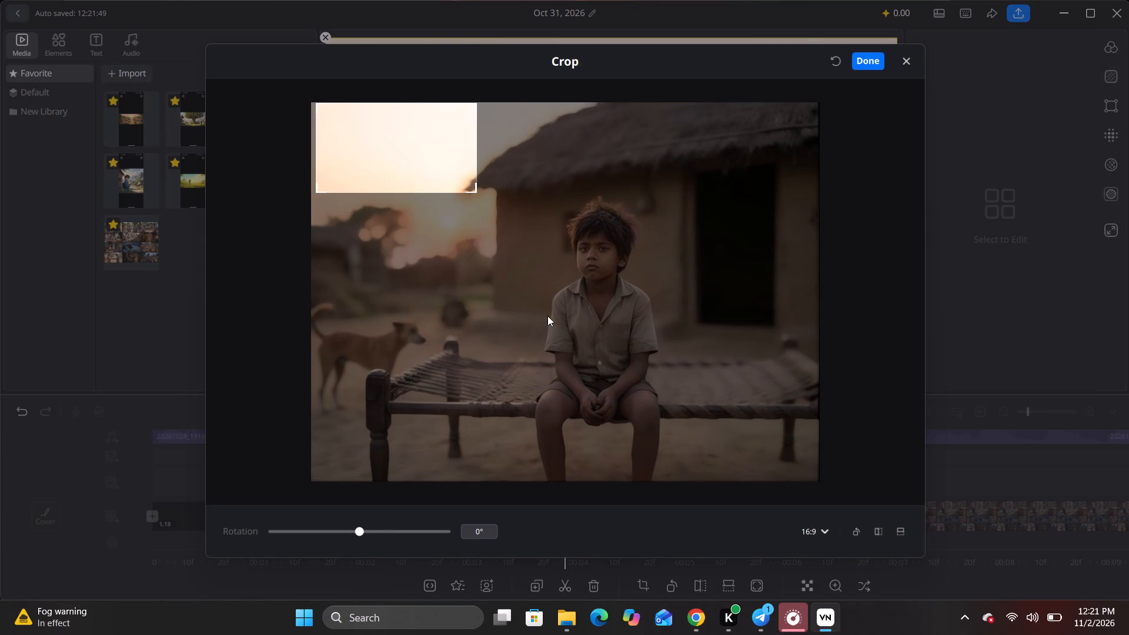
drag(474, 190, 914, 634)
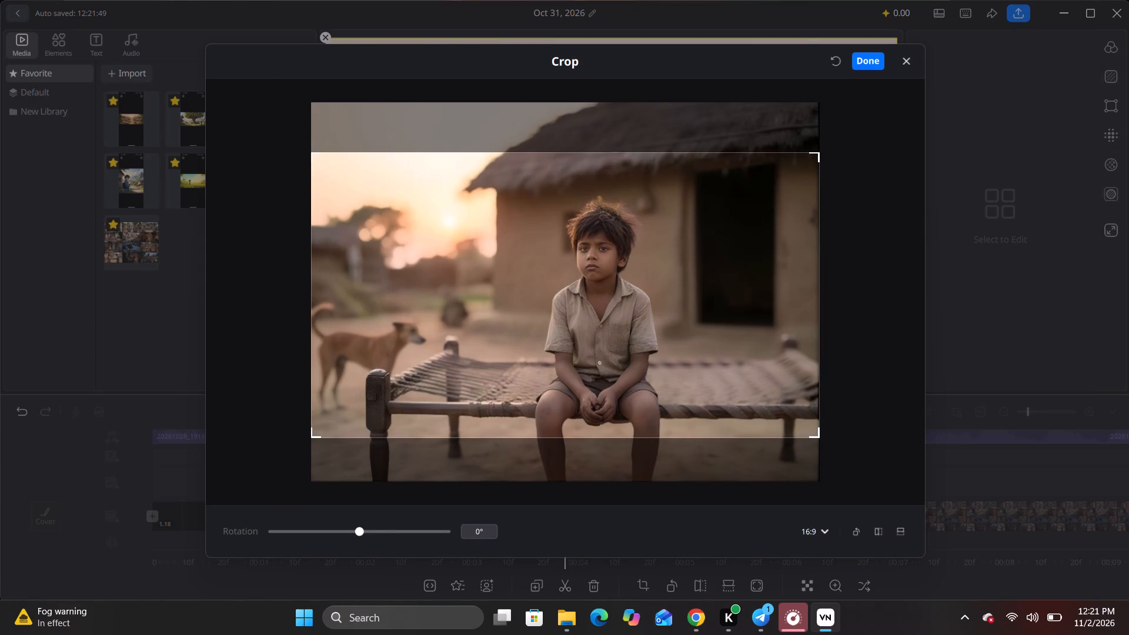
drag(914, 634, 943, 634)
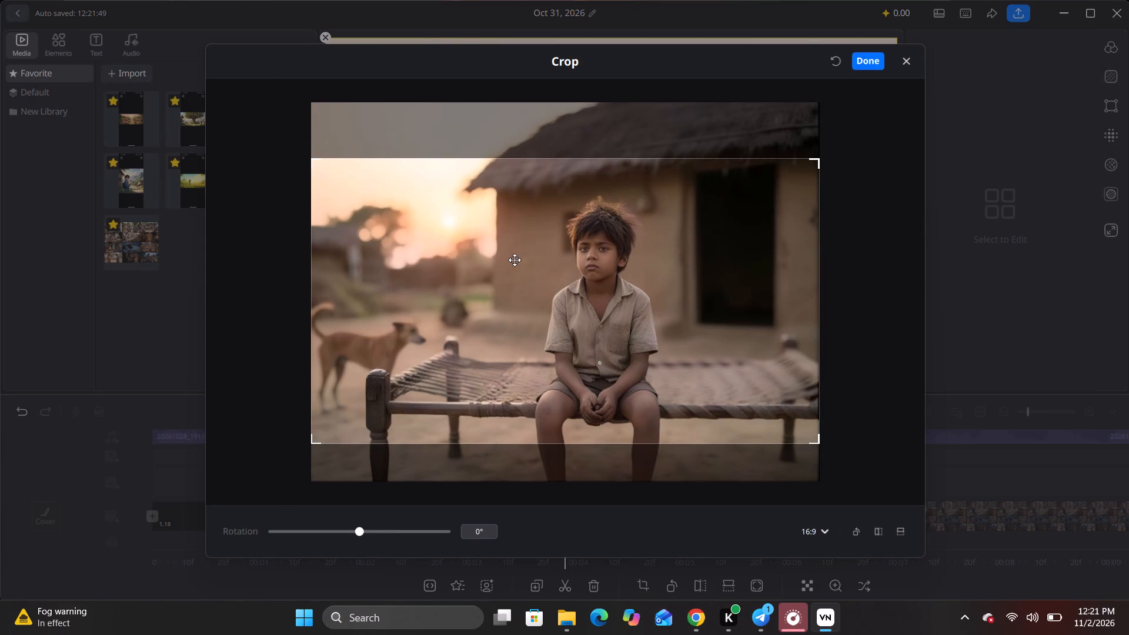
drag(515, 260, 523, 271)
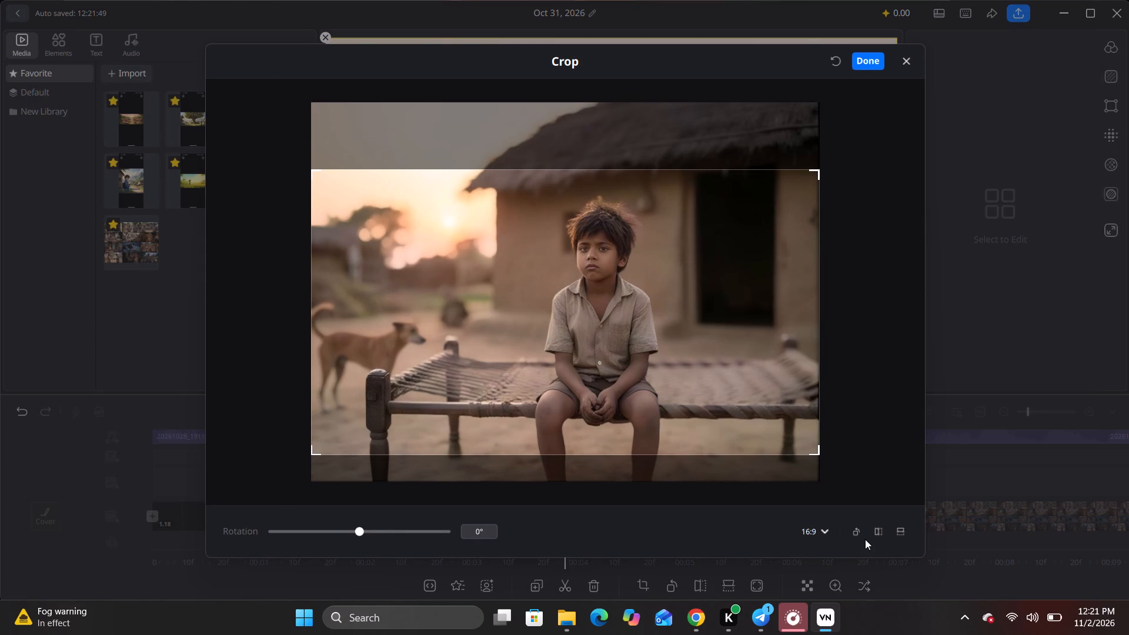
click(861, 63)
Play on through the shopkeeper scene into the following 47.52-second village collage clip, and pause at about 0:20.57.
key(space)
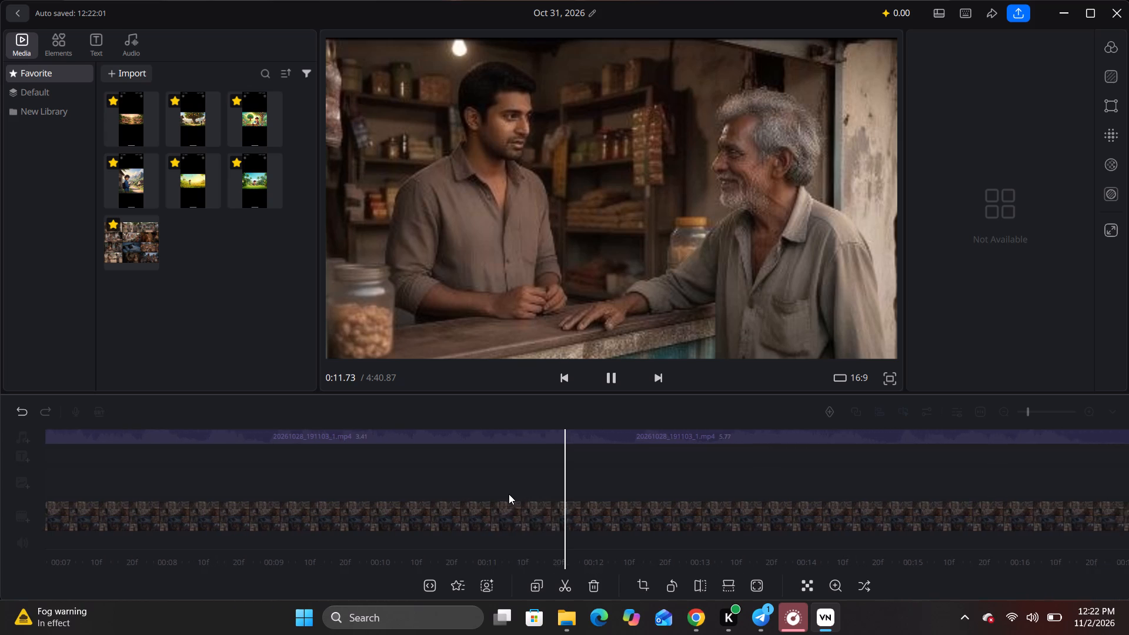
click(504, 492)
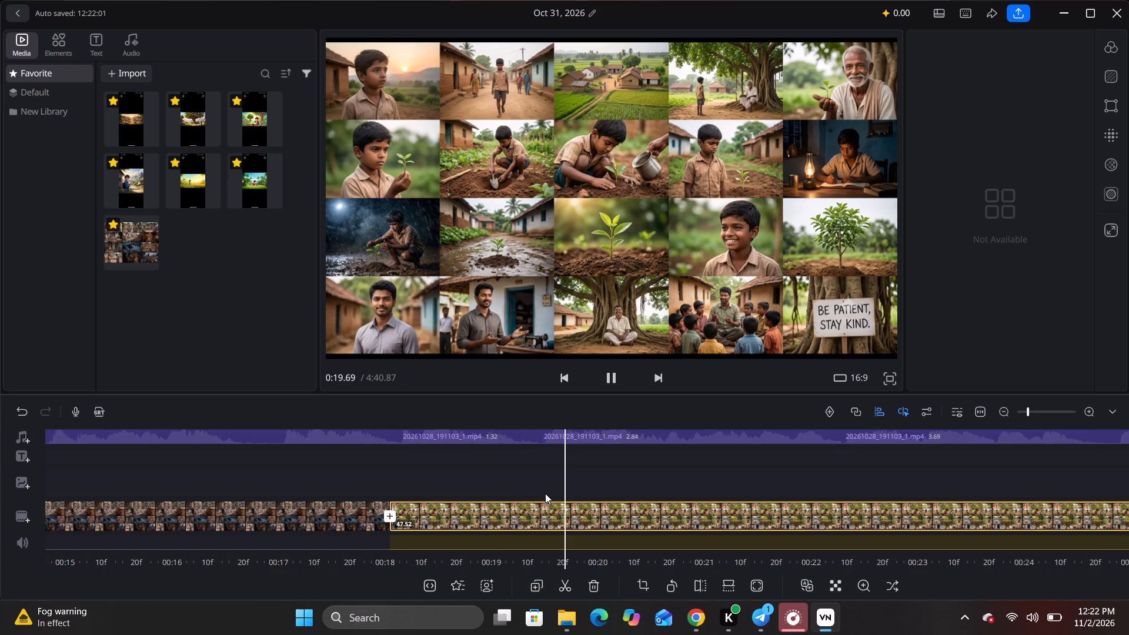
key(space)
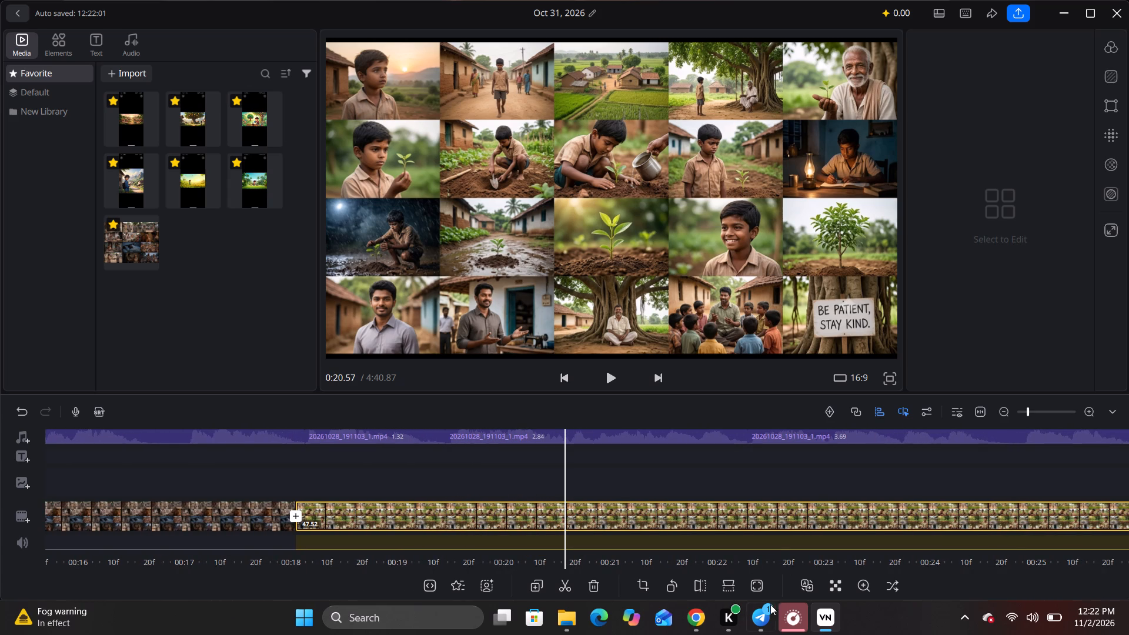
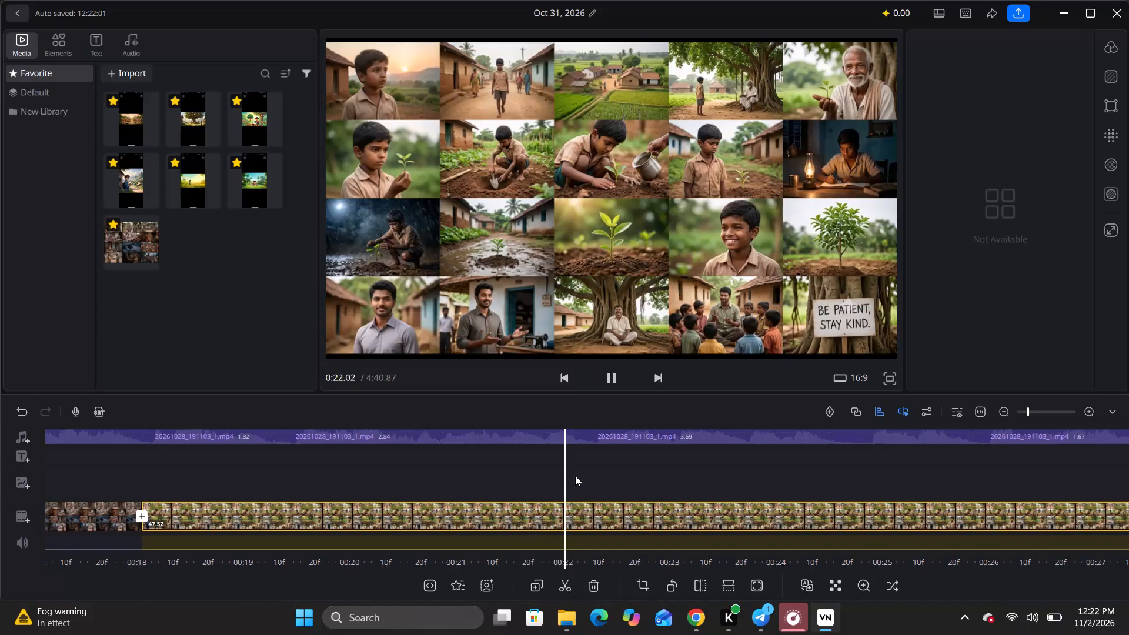
Split the 47.52-second village collage clip at about 0:19.45, where the 2.84-second narration segment begins.
key(space)
drag(463, 490, 542, 489)
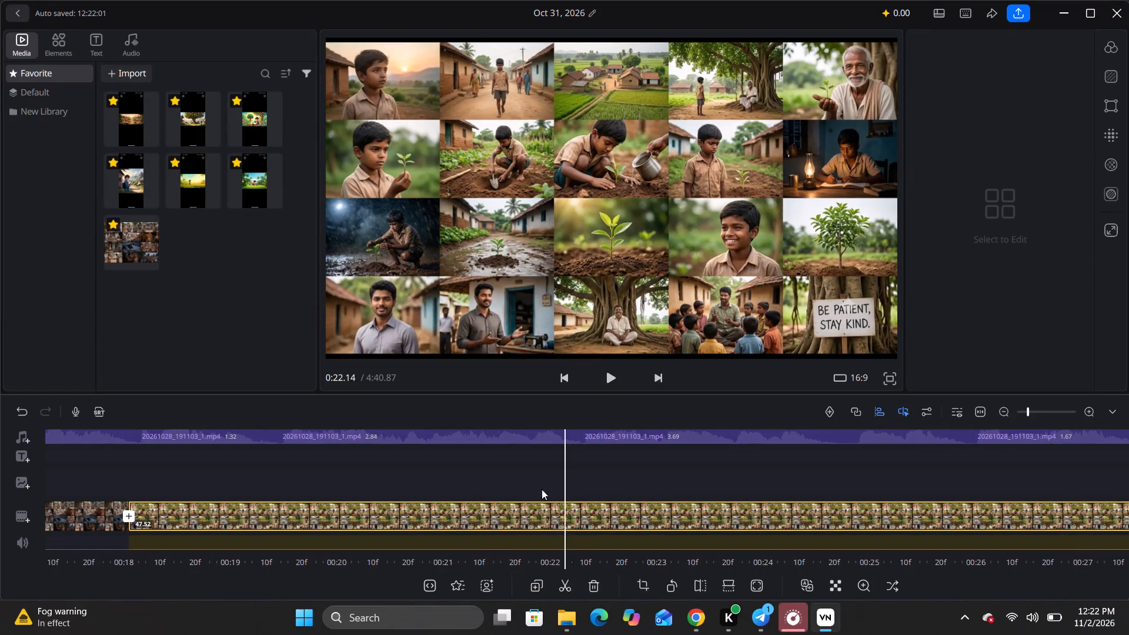
drag(542, 489, 803, 493)
key(space)
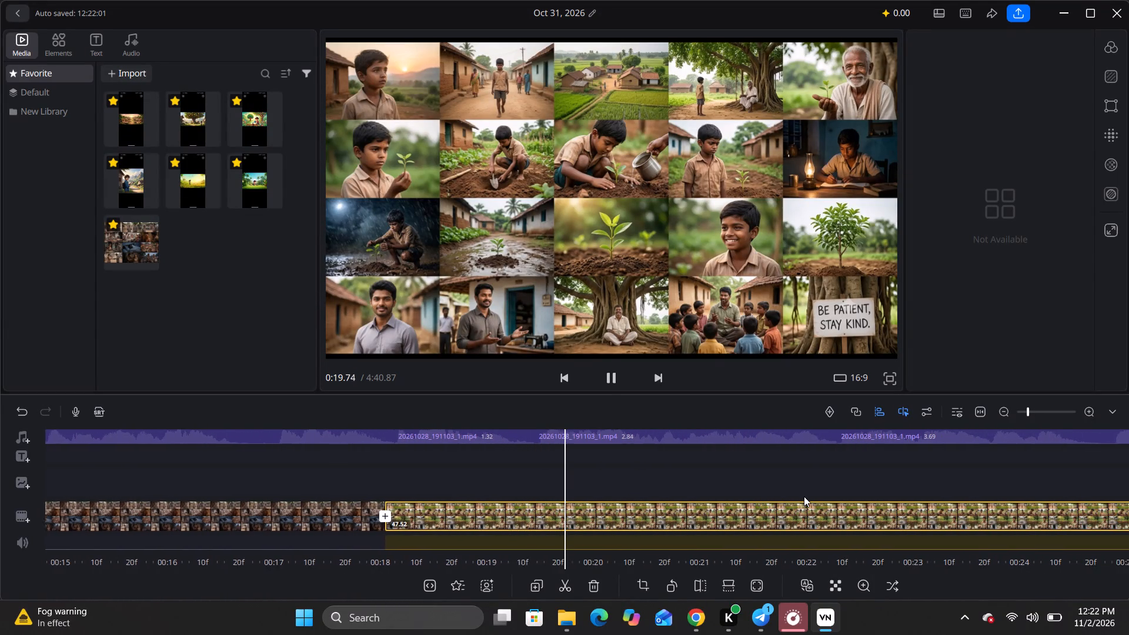
key(space)
click(522, 443)
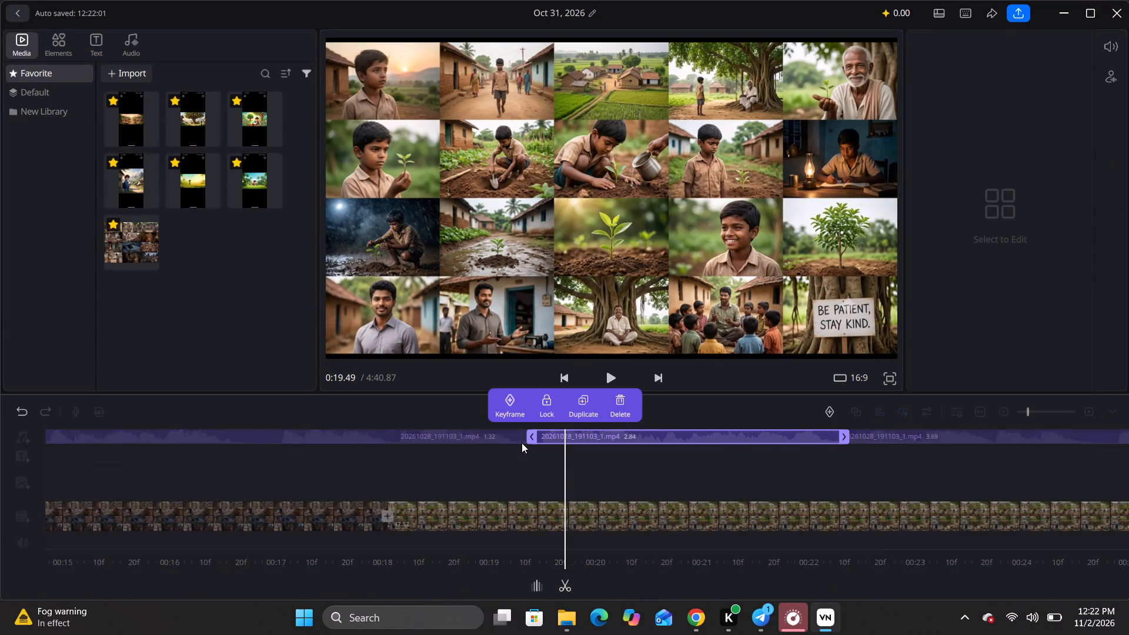
click(574, 524)
click(560, 523)
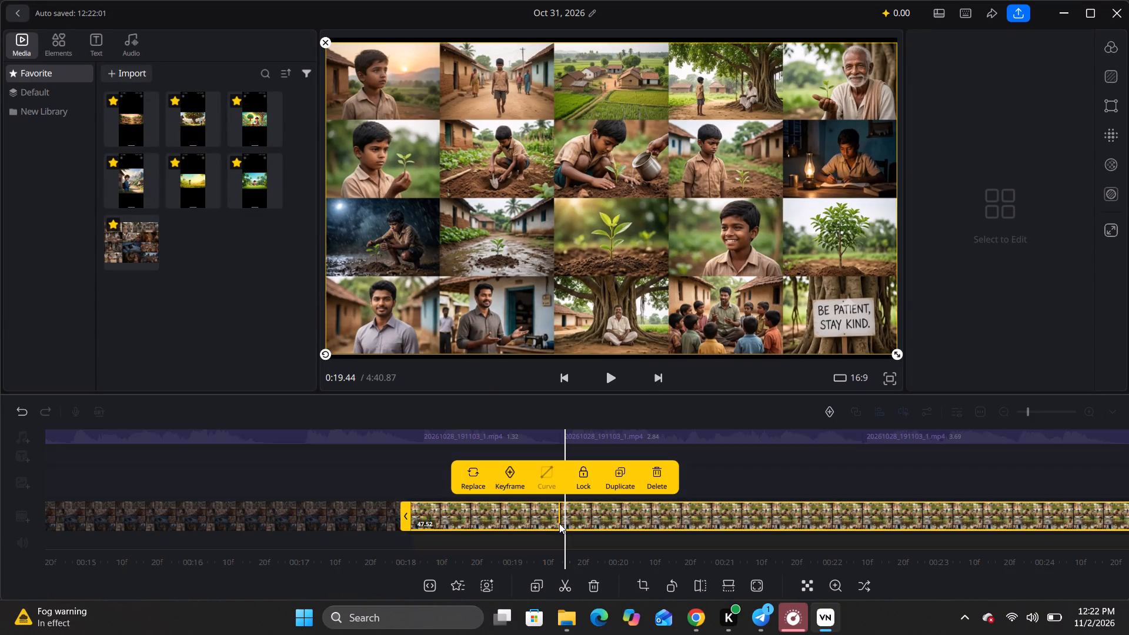
drag(548, 537, 562, 540)
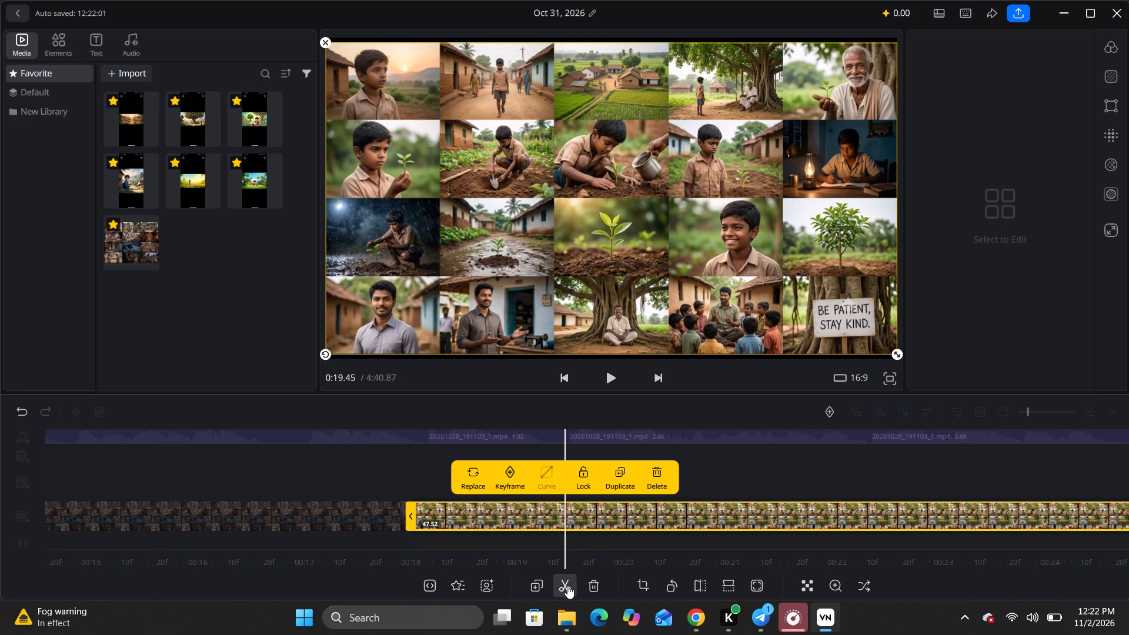
click(567, 586)
click(499, 544)
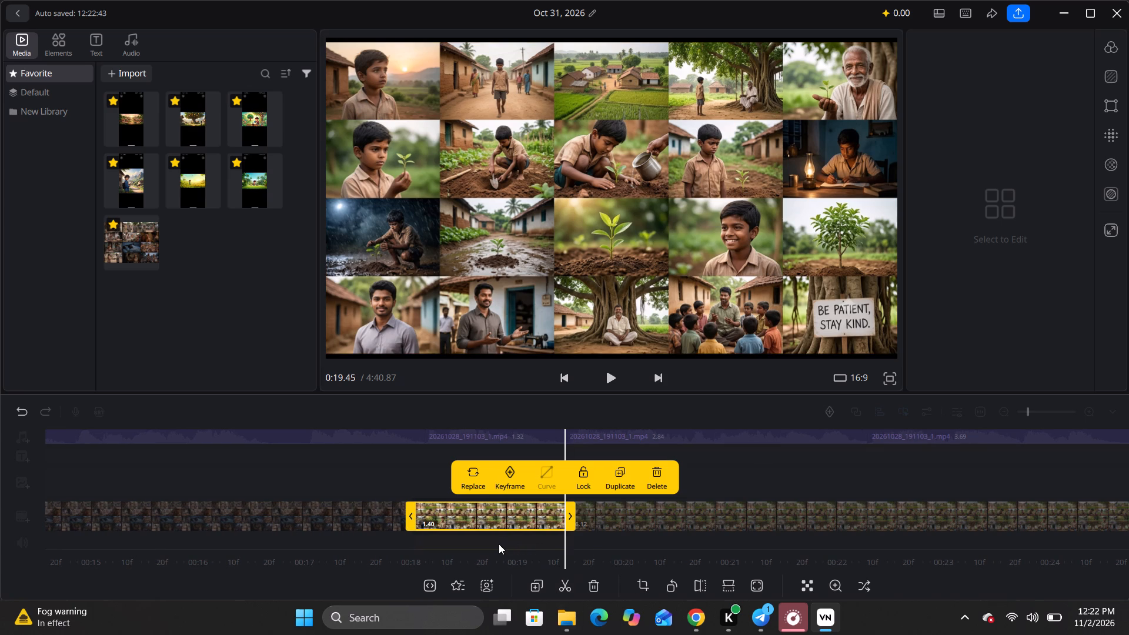
Play the start of the shopkeeper scene again from about 0:03.30 and split the 12.95-second shopkeeper clip at about 0:08.29.
drag(467, 551, 831, 552)
drag(340, 530, 740, 547)
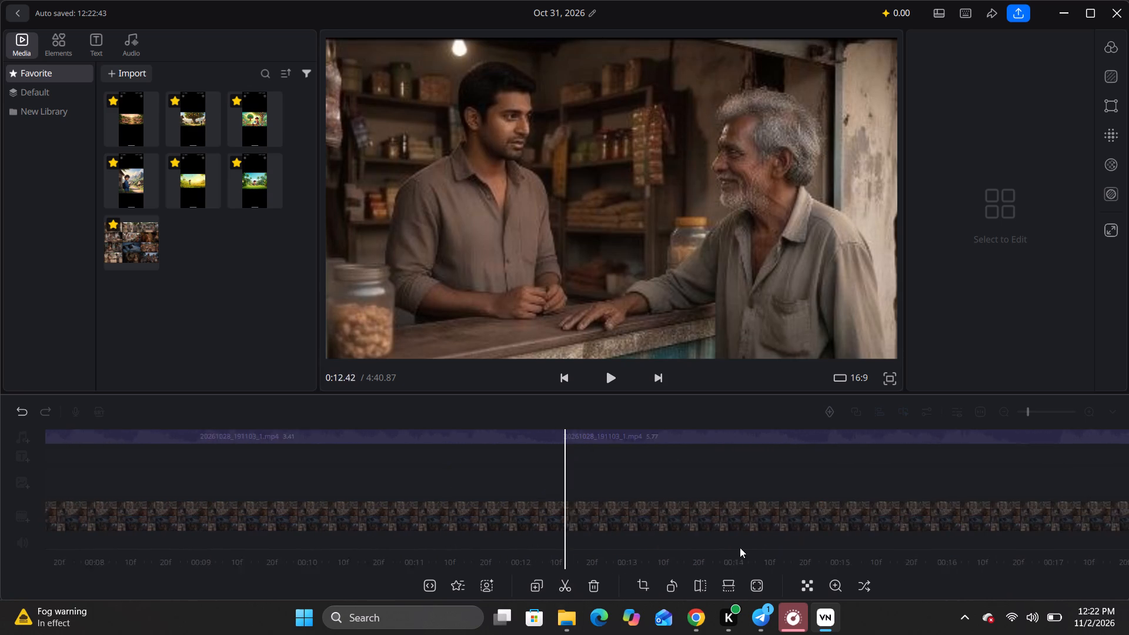
drag(404, 534, 698, 538)
drag(343, 533, 769, 538)
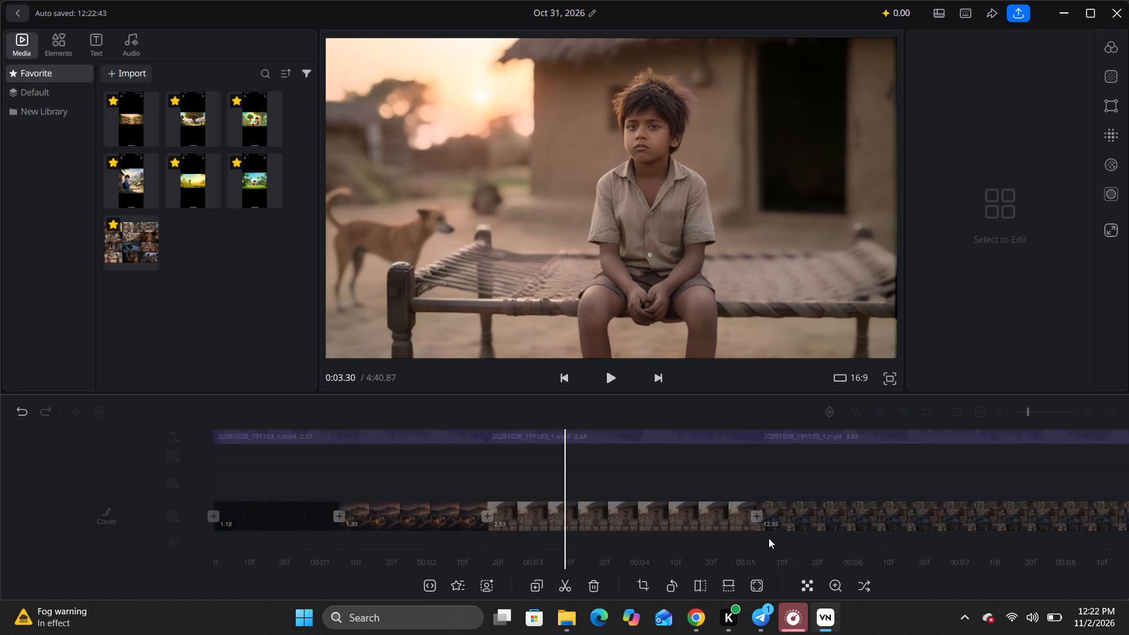
drag(769, 538, 774, 539)
key(space)
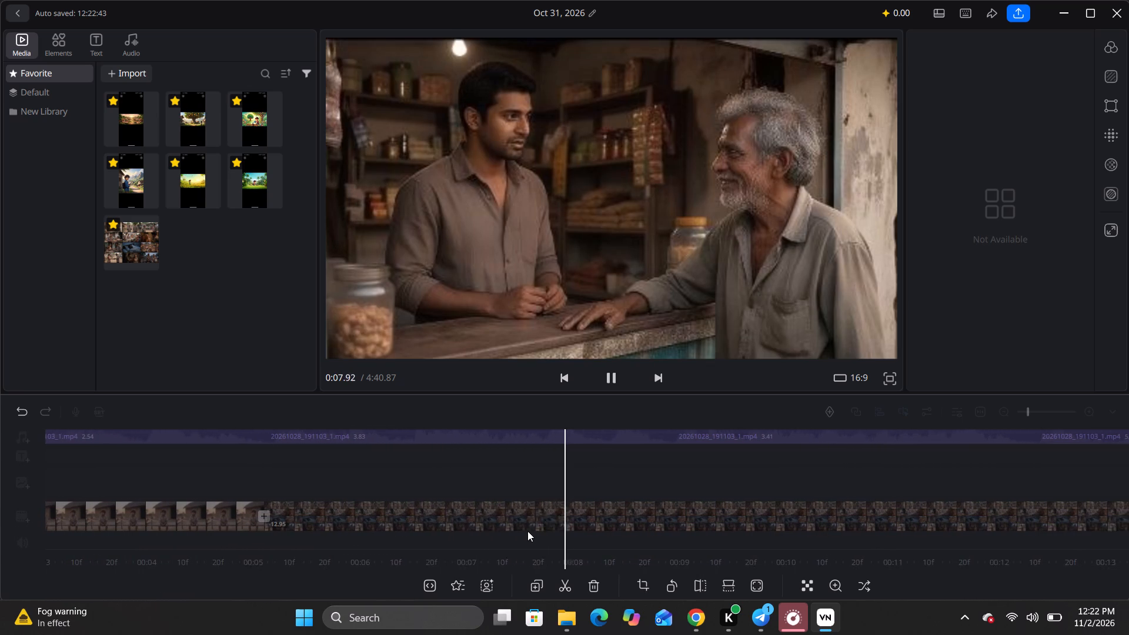
key(space)
key(space)
key(space)
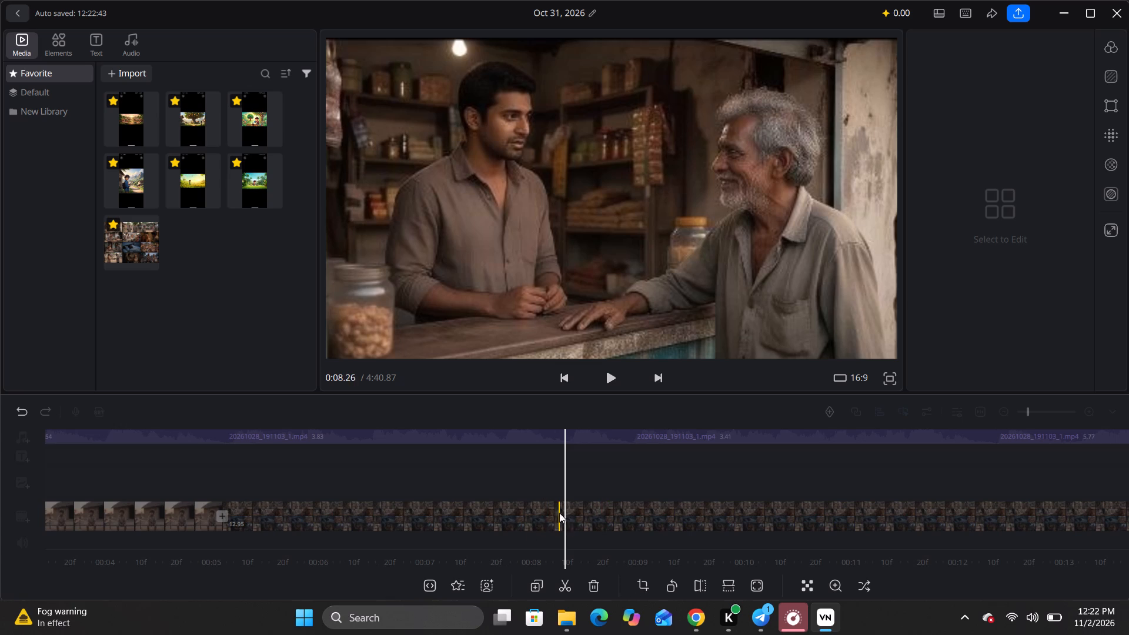
click(562, 511)
click(571, 584)
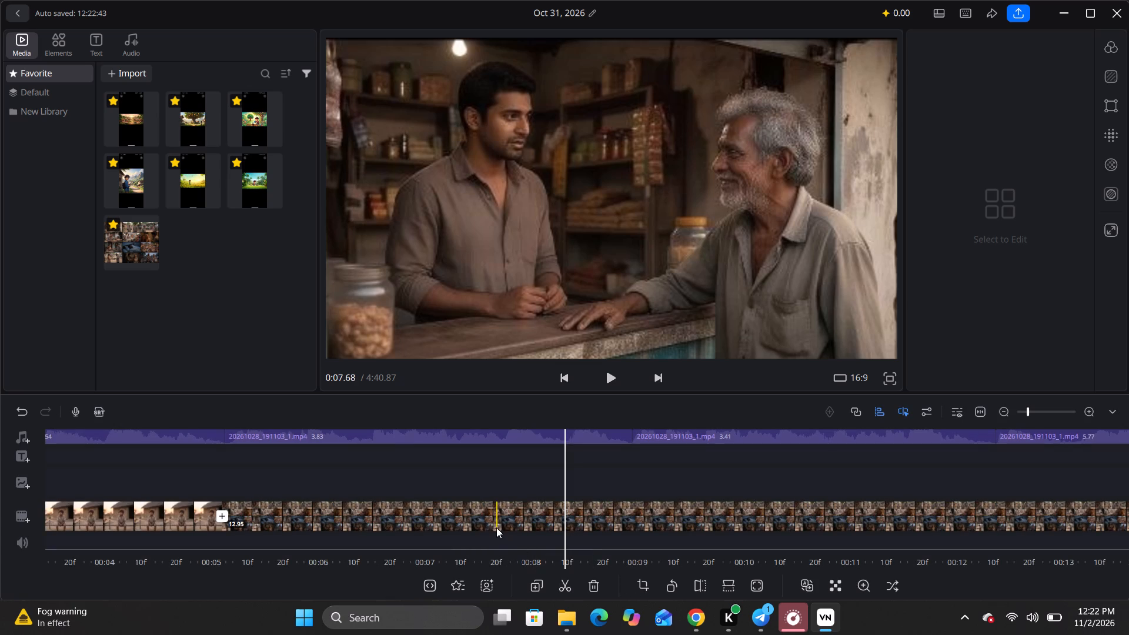
click(559, 519)
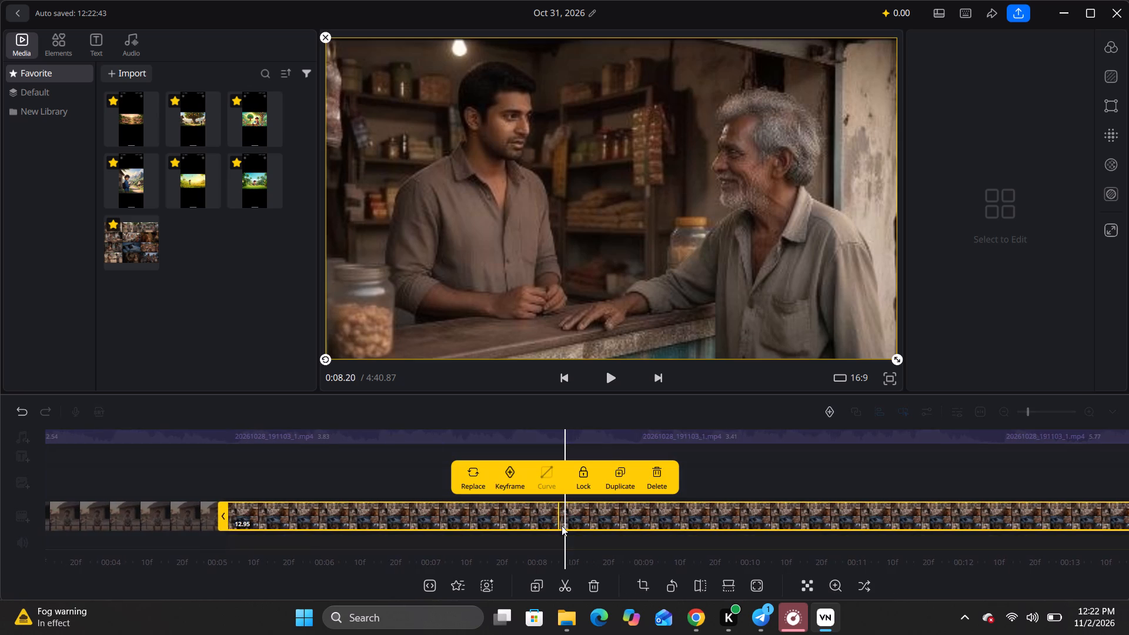
drag(579, 537, 566, 542)
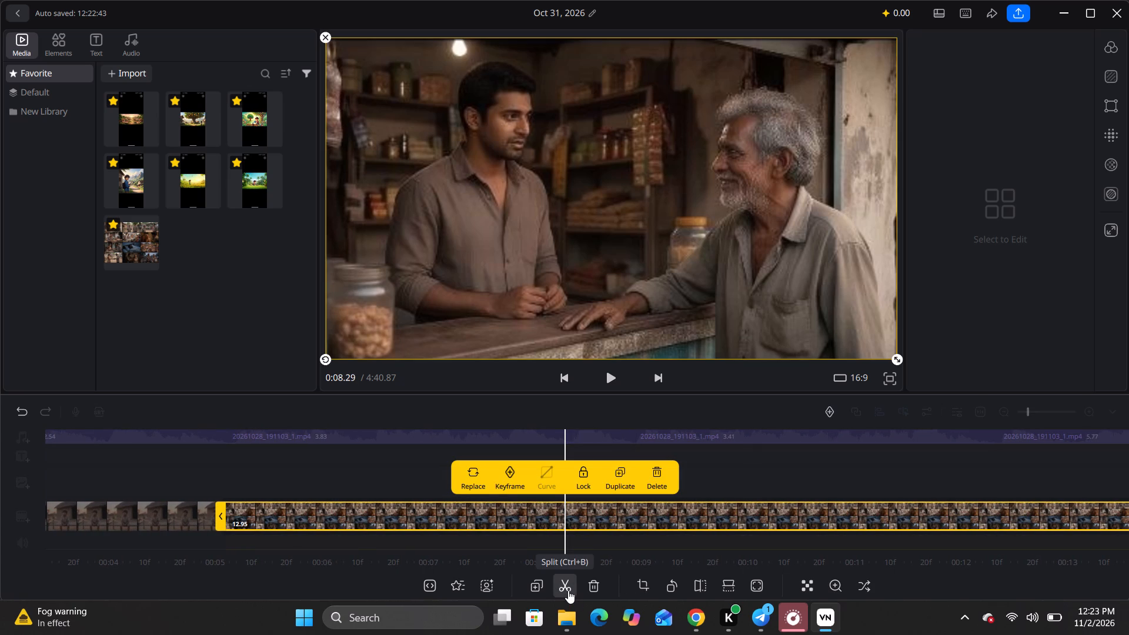
click(568, 590)
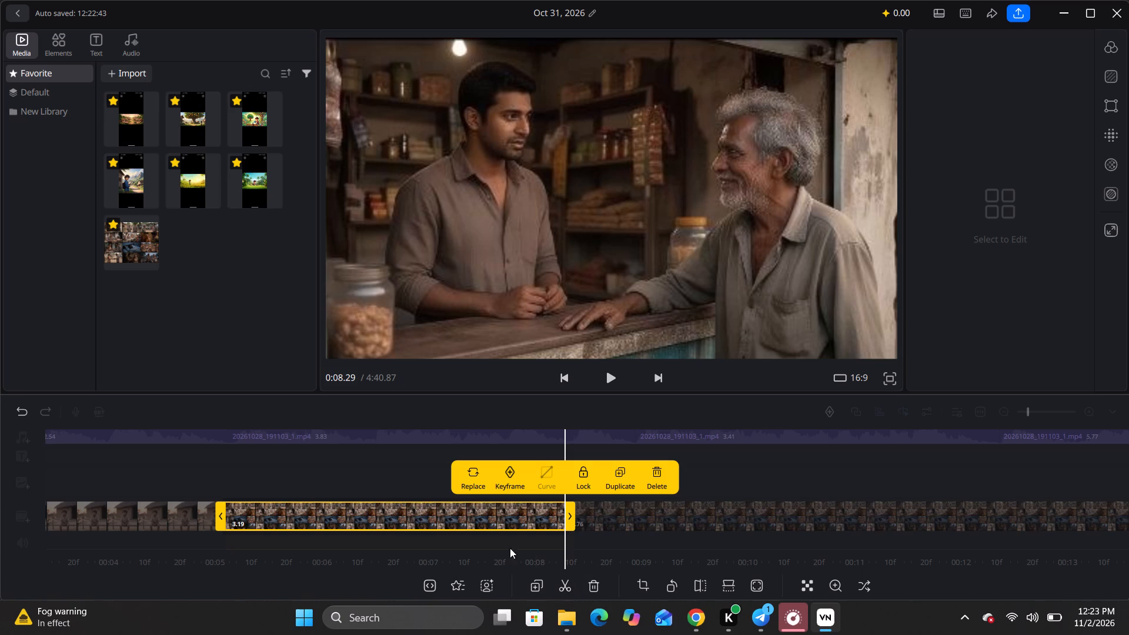
click(472, 514)
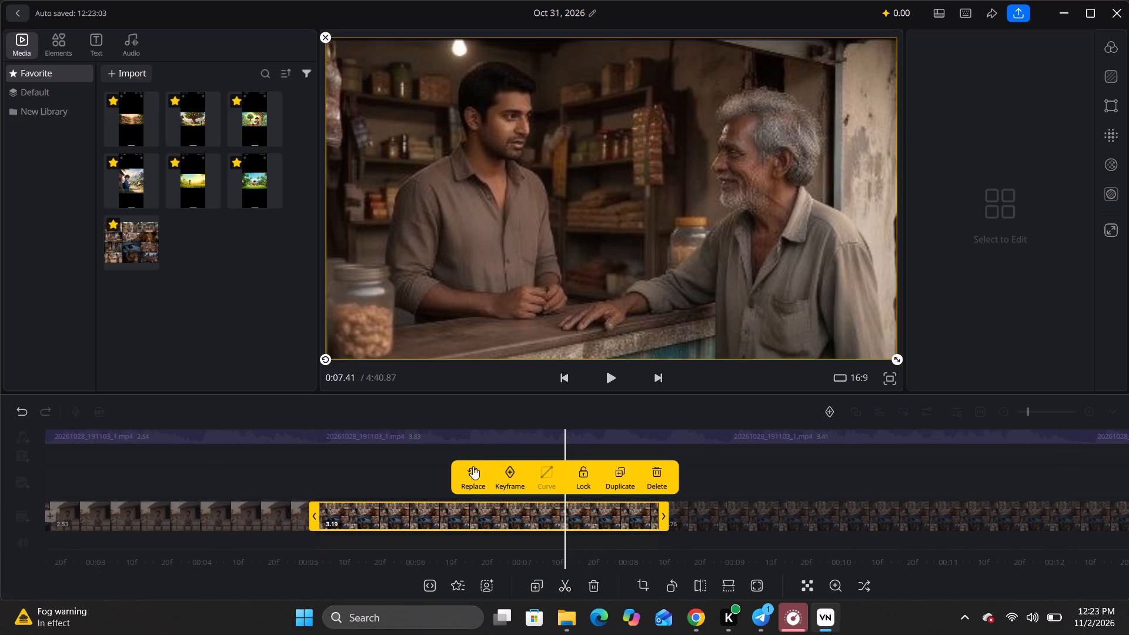
click(473, 478)
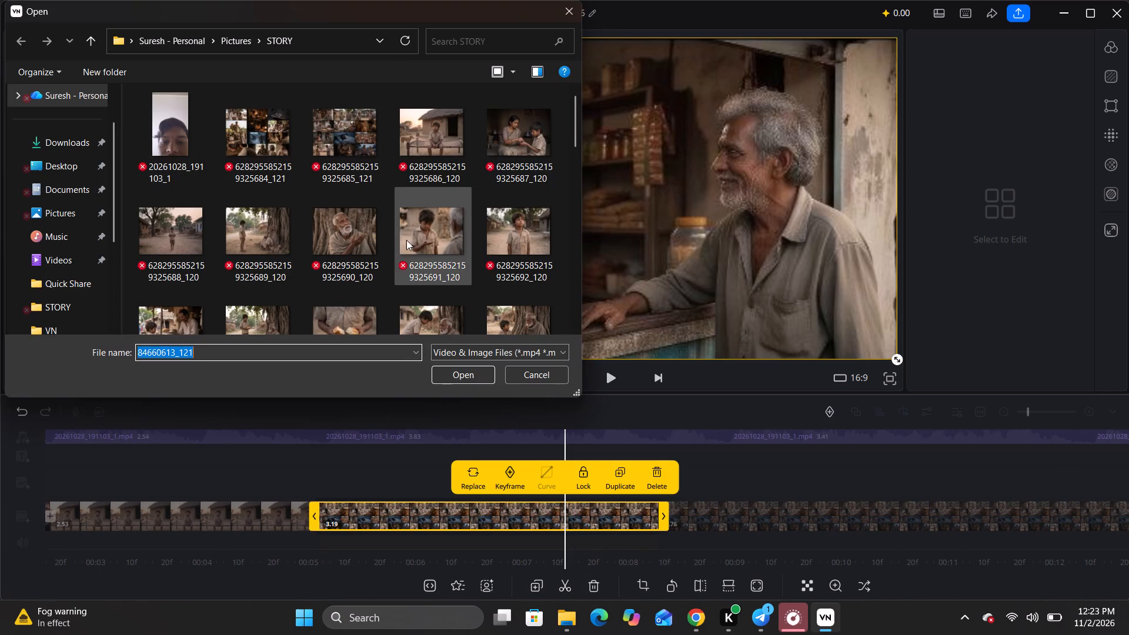
scroll(382, 262, down, 1)
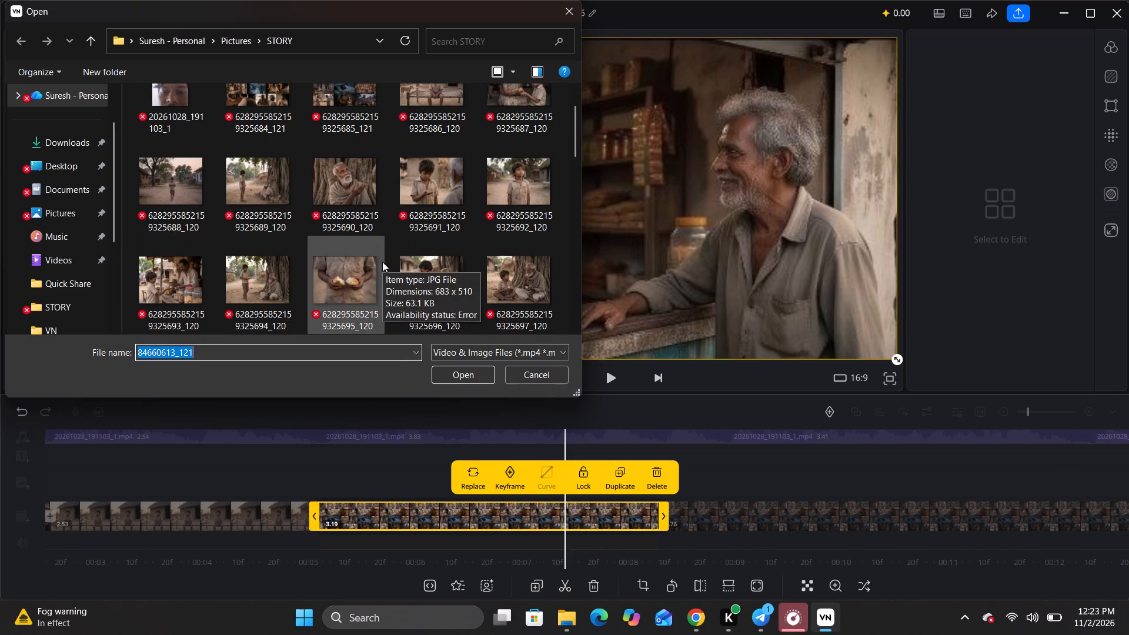
scroll(382, 262, down, 1)
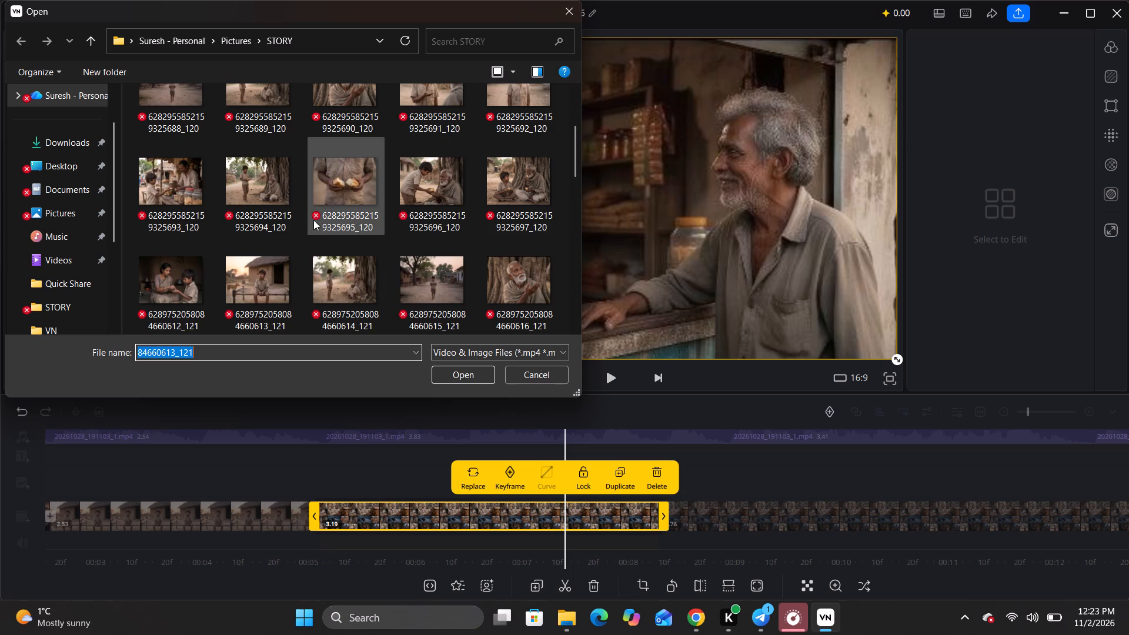
scroll(292, 215, down, 1)
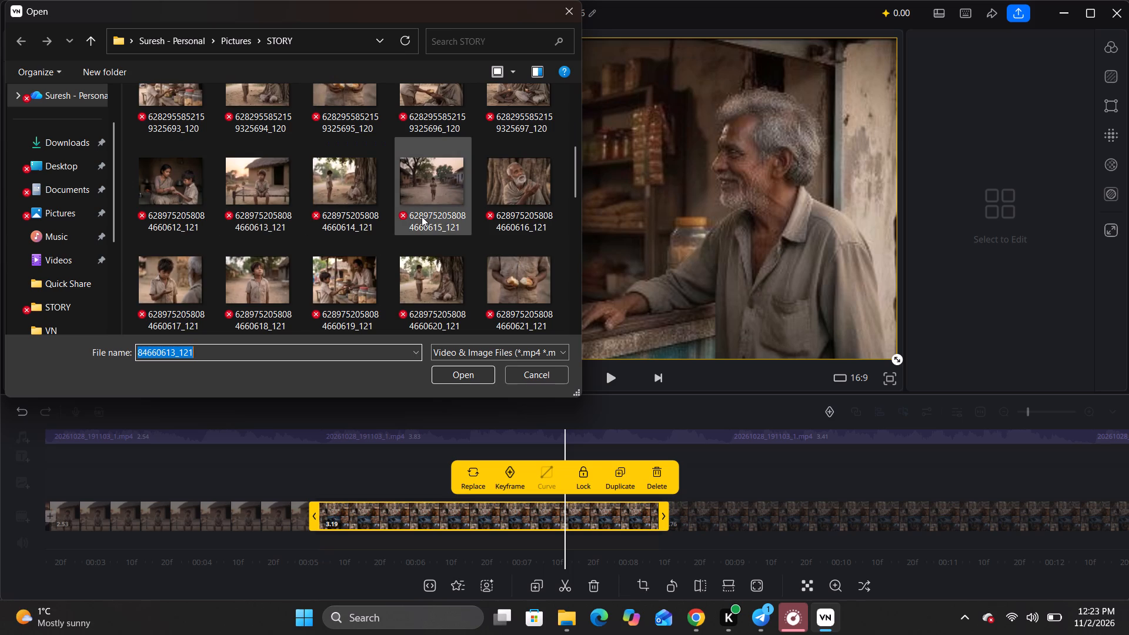
scroll(308, 202, down, 1)
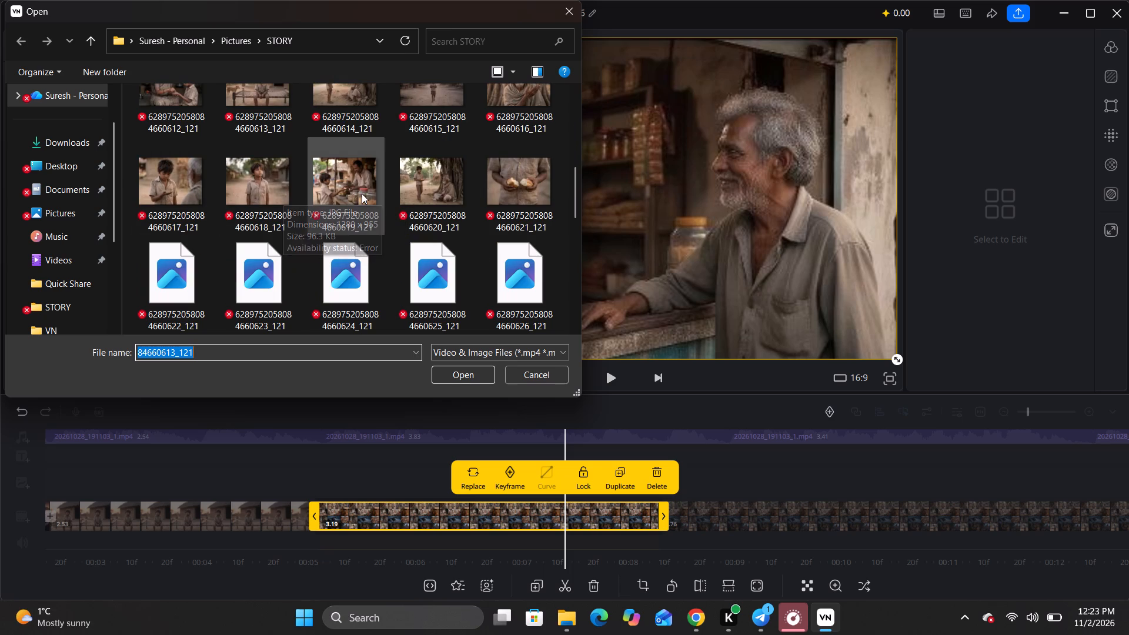
scroll(361, 194, up, 2)
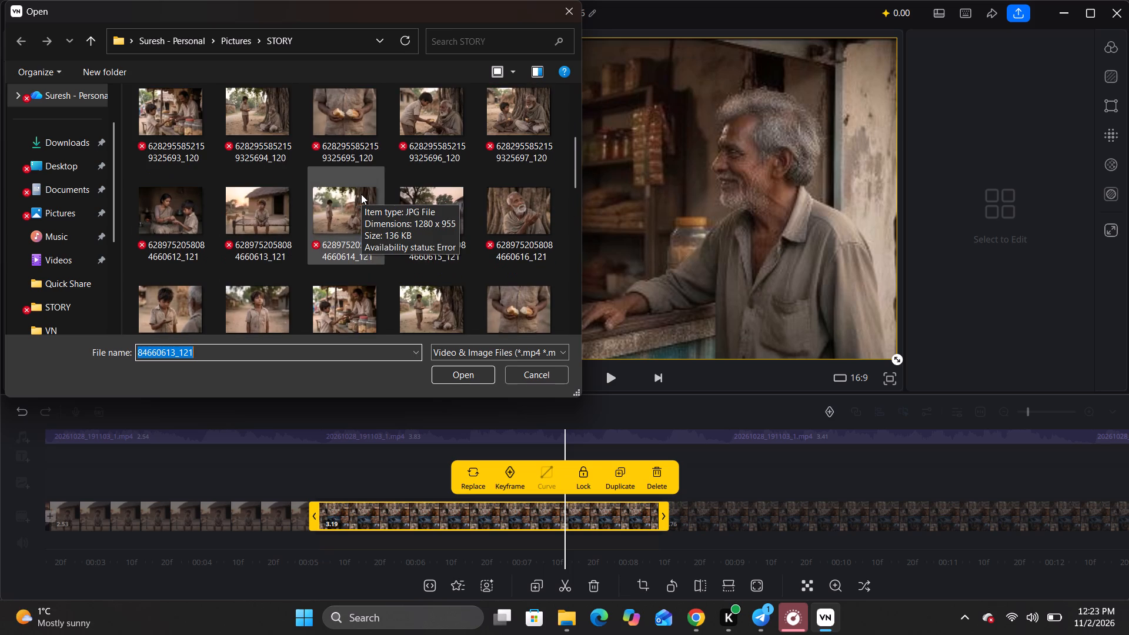
scroll(93, 132, up, 6)
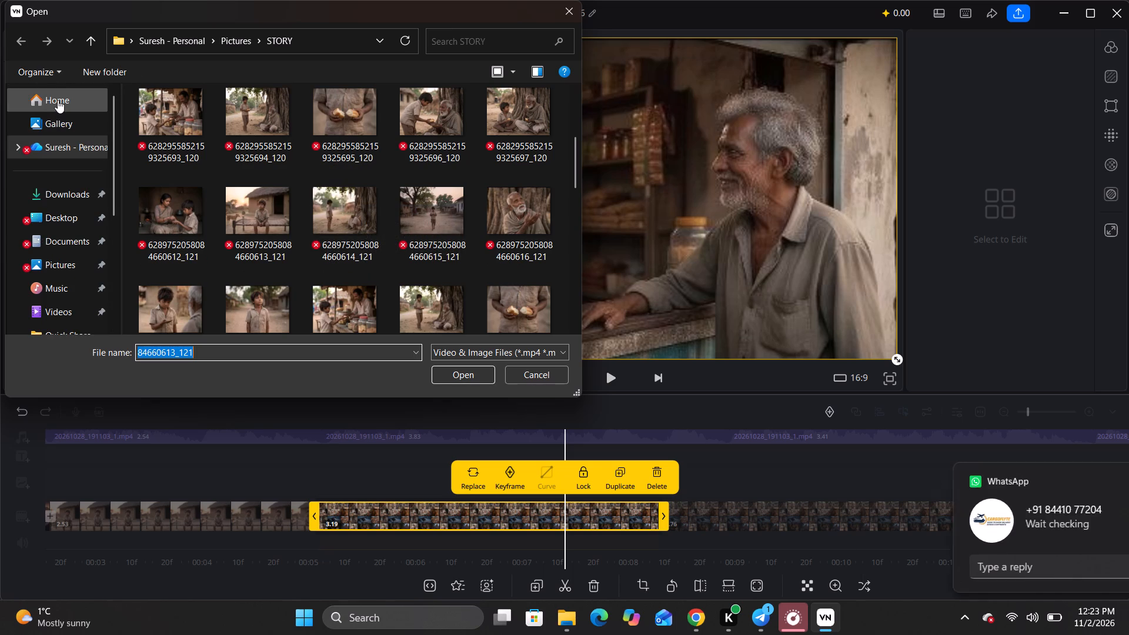
click(58, 99)
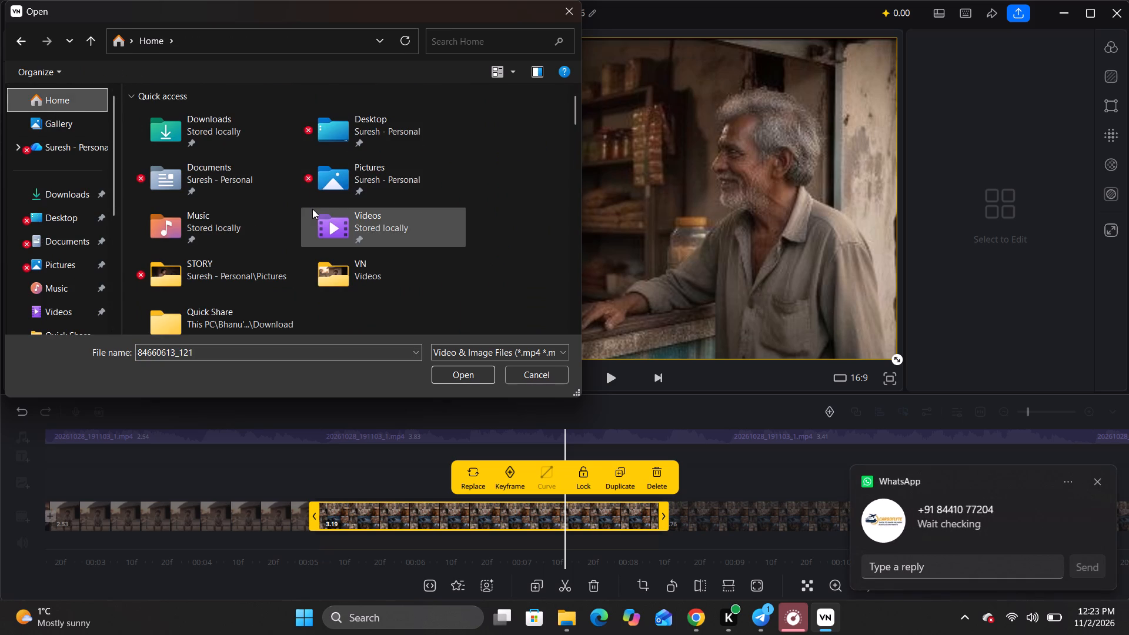
scroll(252, 215, down, 3)
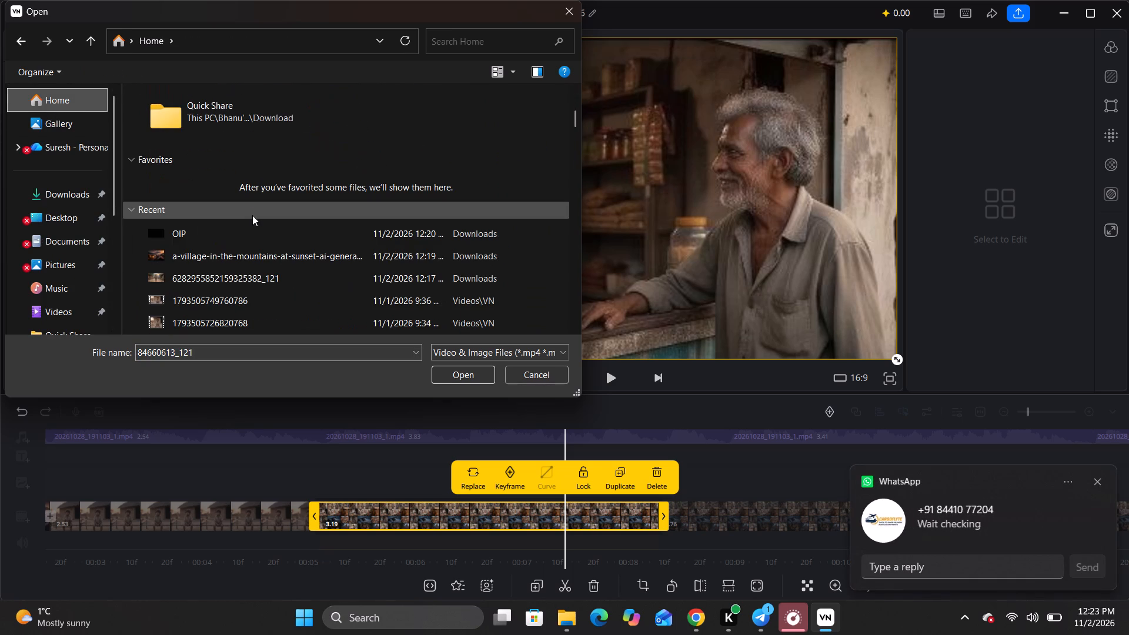
scroll(252, 215, down, 1)
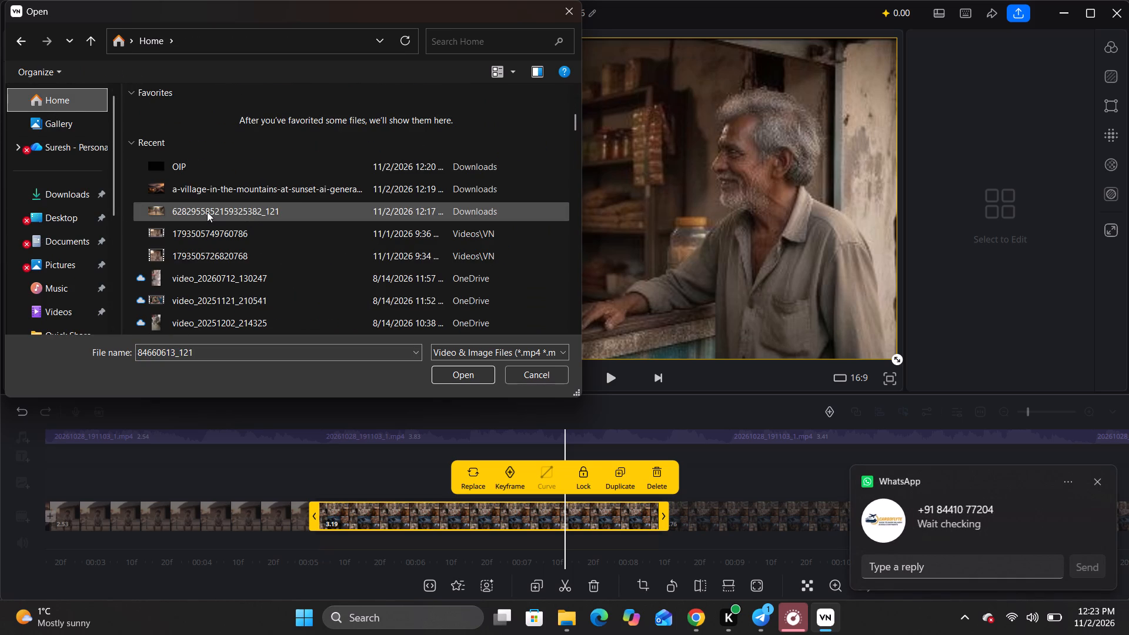
click(207, 212)
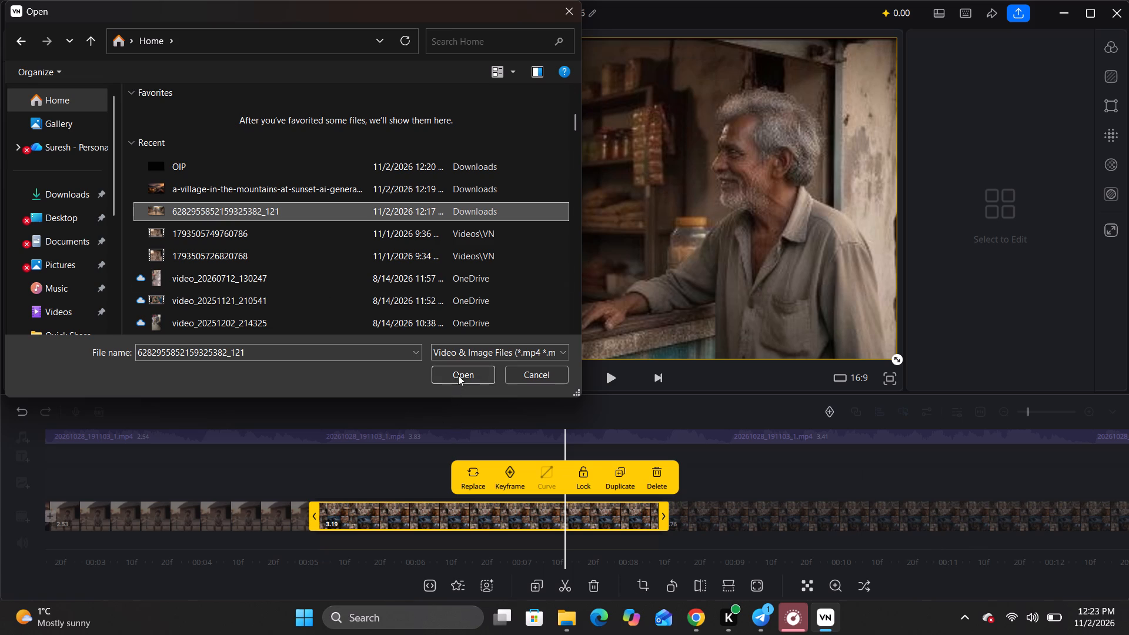
click(458, 375)
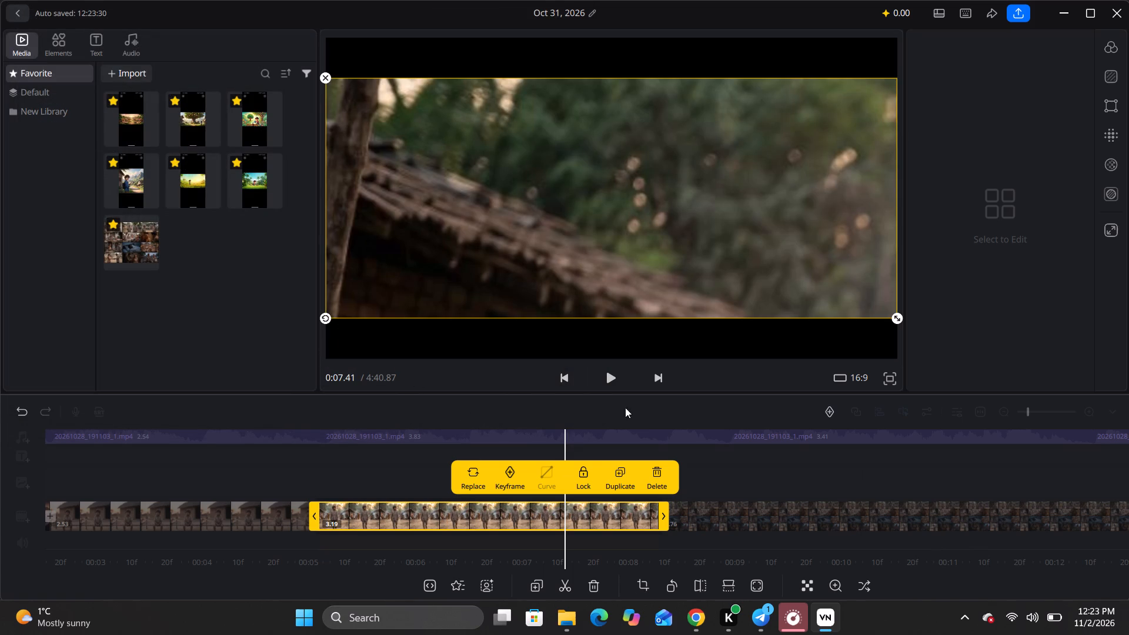
Set the project's aspect ratio to Original.
click(843, 379)
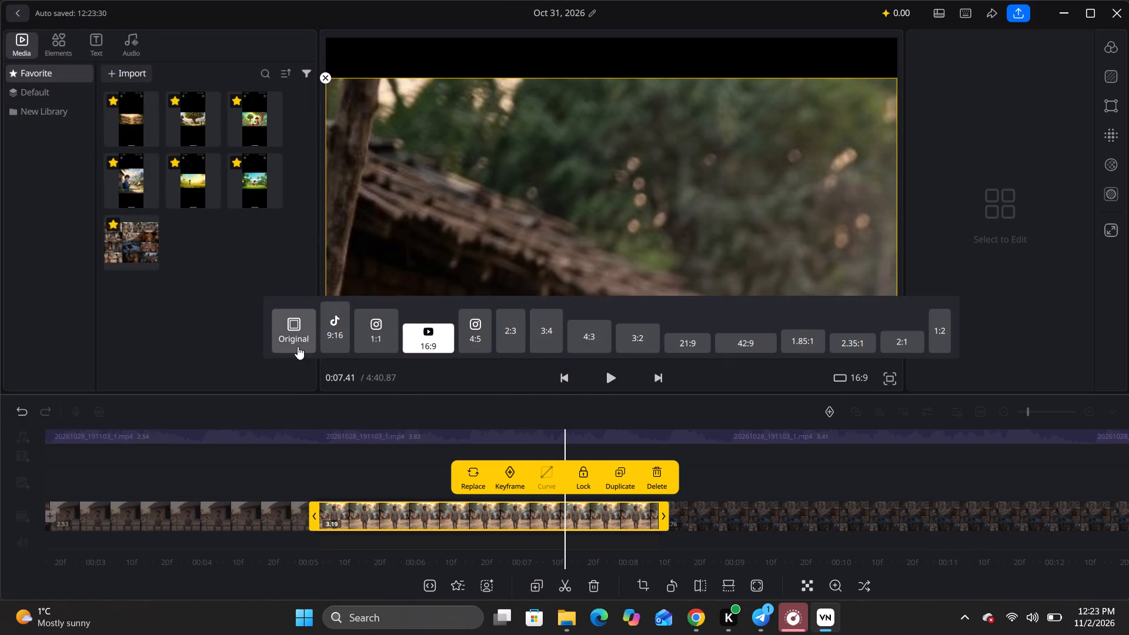
click(272, 324)
click(299, 333)
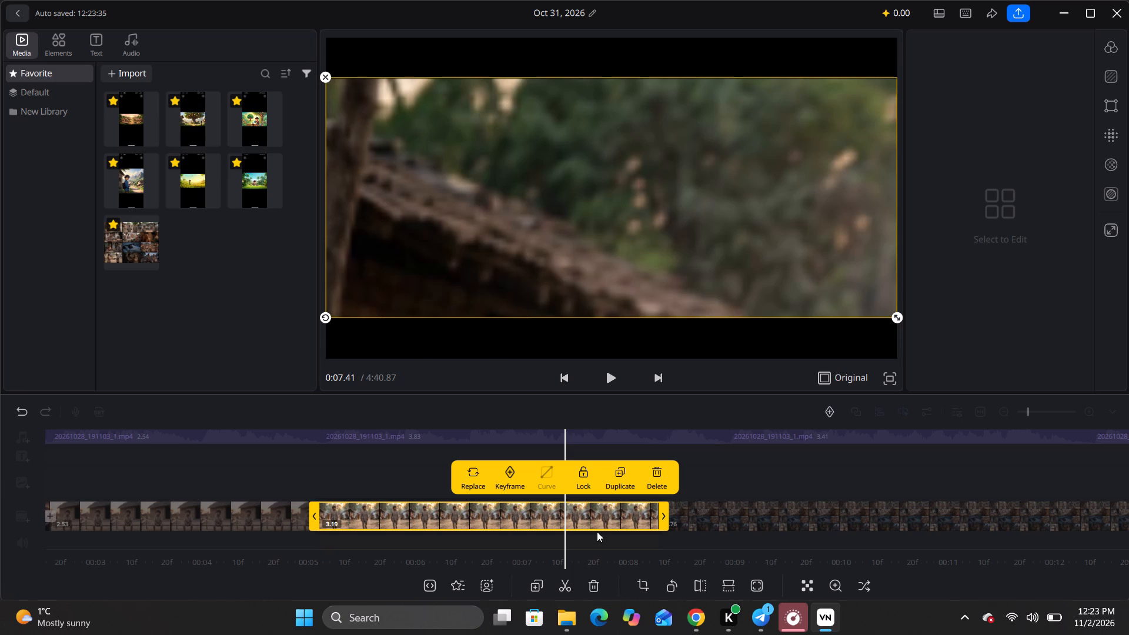
Crop the 3.19-second clip of the boy walking through the village to the image's full width, trimming thin strips off its top and bottom.
click(577, 523)
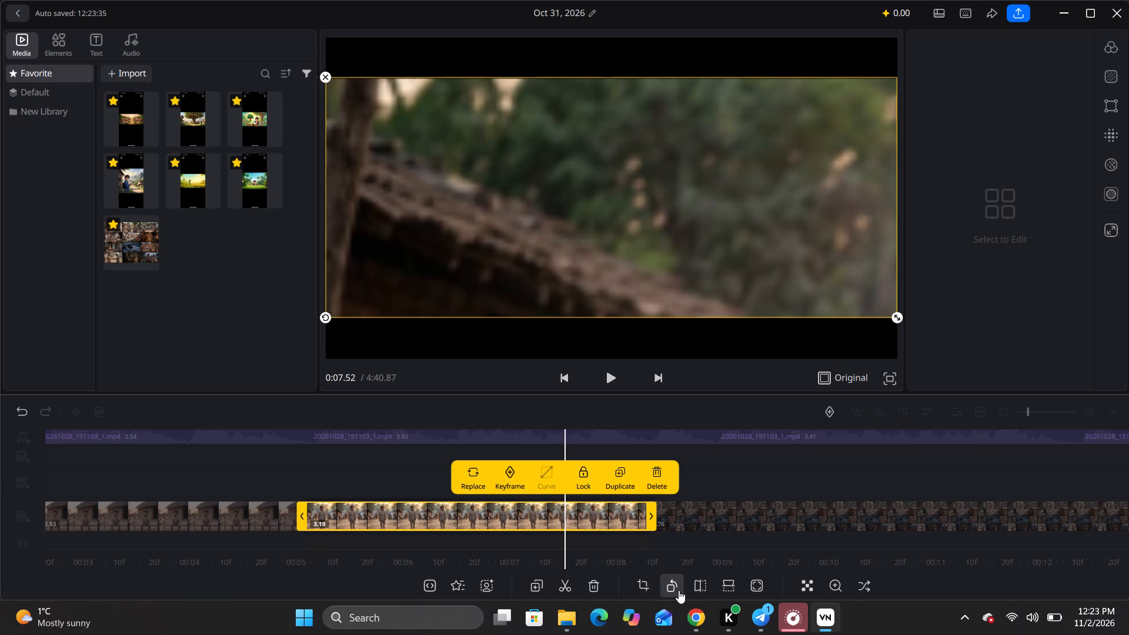
click(649, 589)
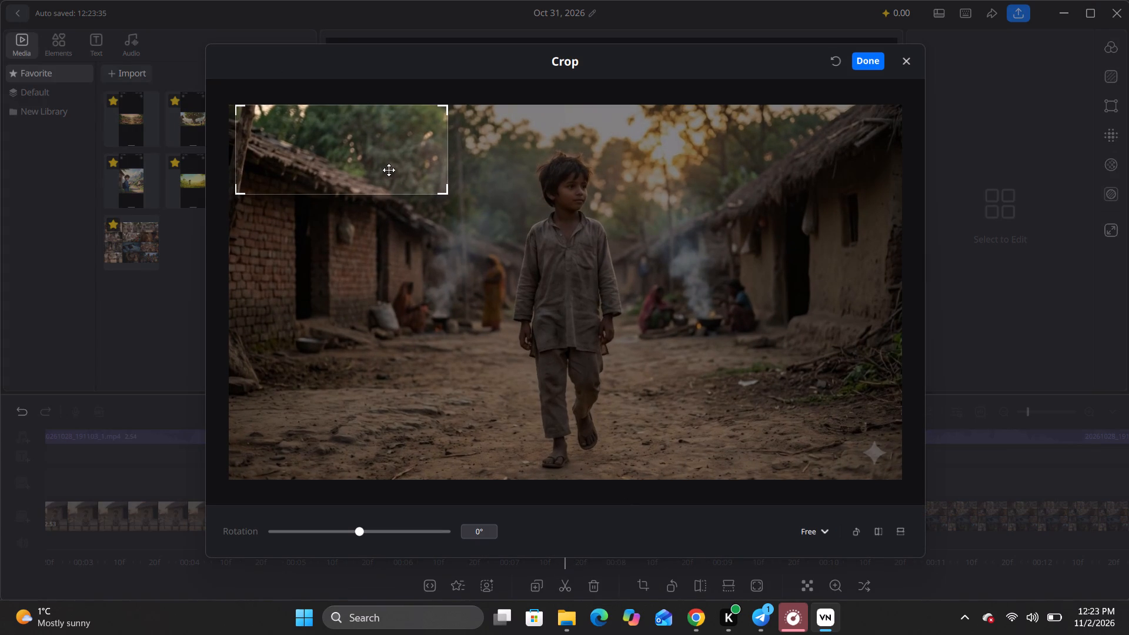
drag(441, 190, 867, 348)
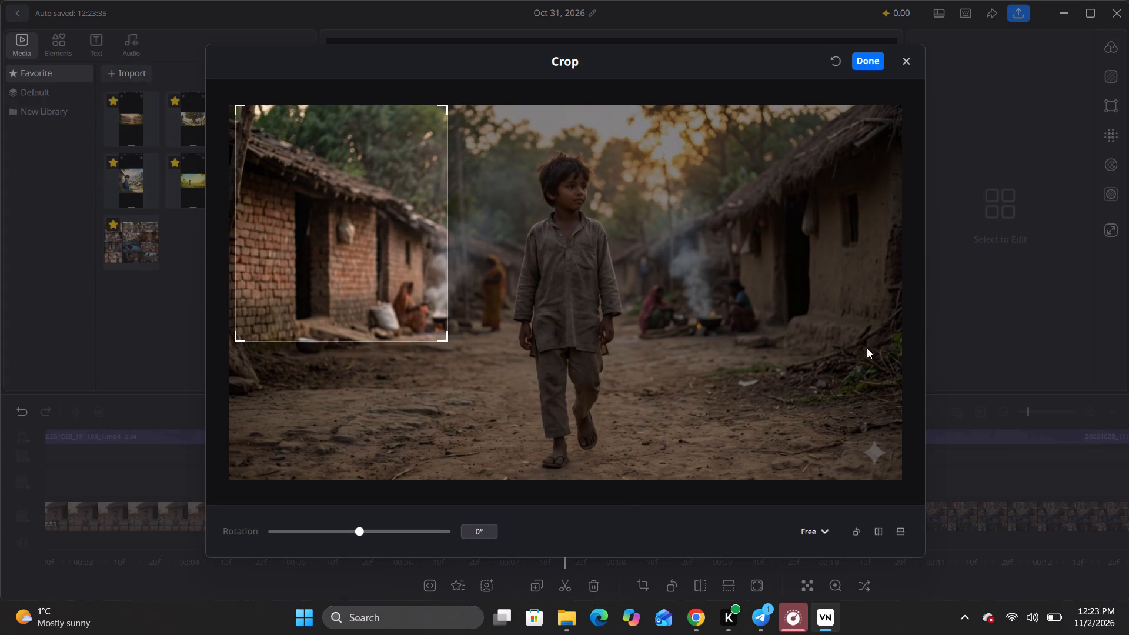
drag(867, 348, 857, 349)
drag(445, 346, 827, 364)
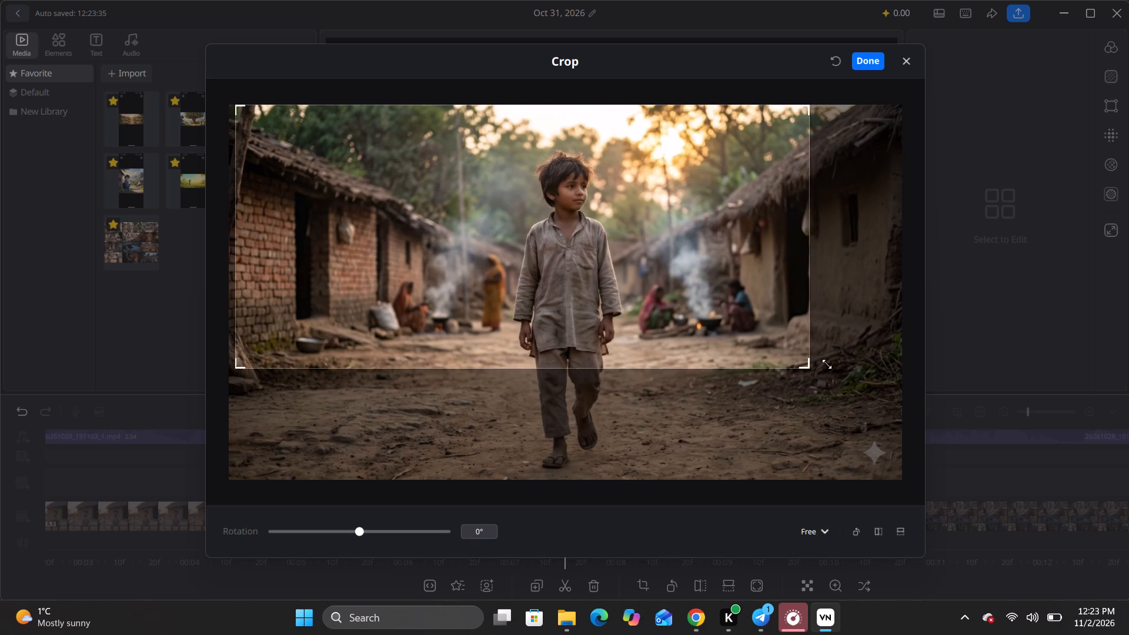
drag(827, 364, 953, 443)
drag(443, 251, 447, 241)
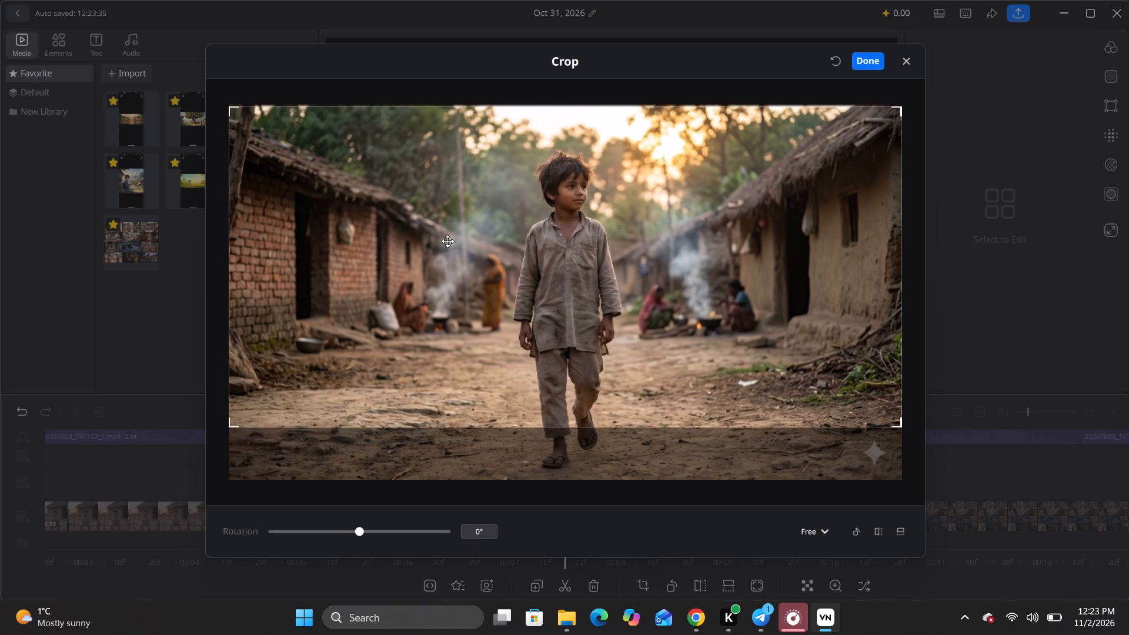
drag(447, 241, 450, 258)
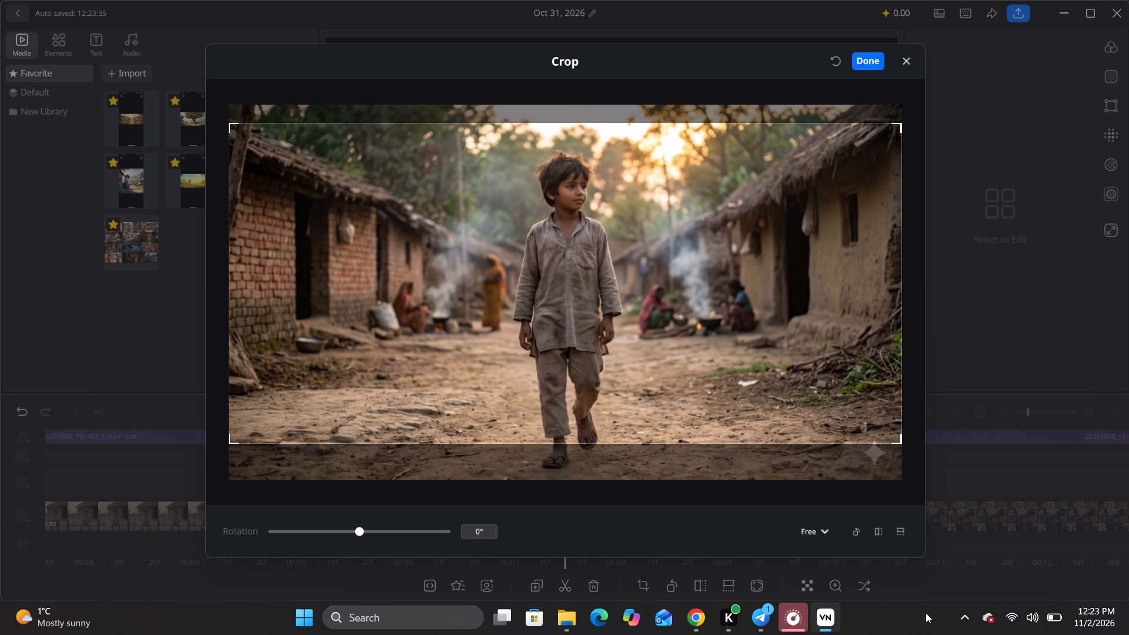
click(871, 62)
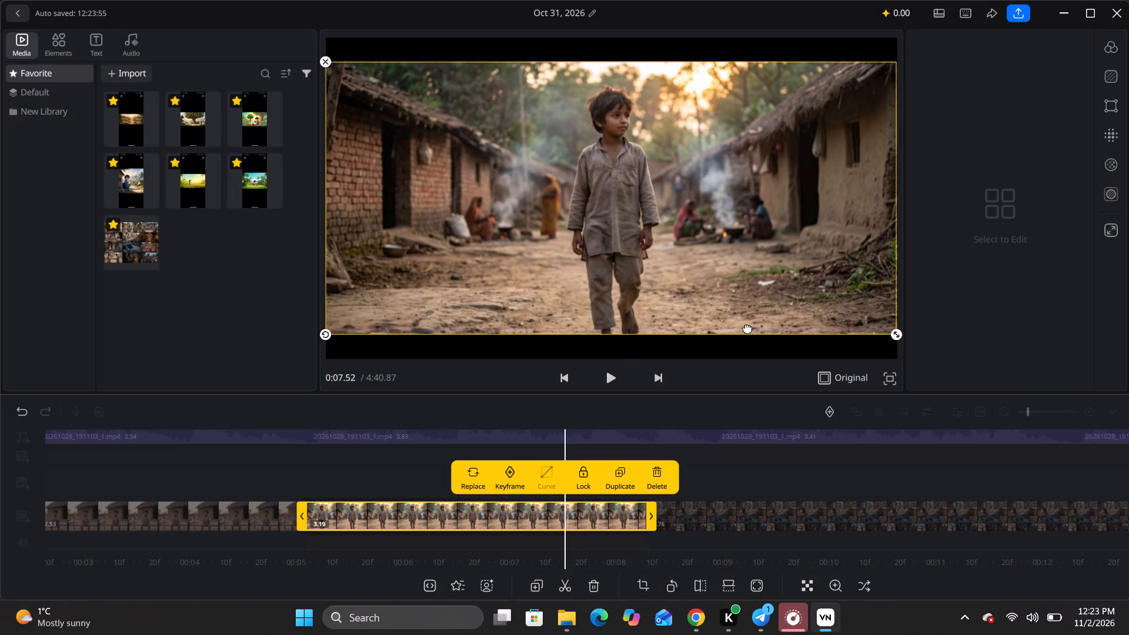
Nudge the 16:9 crop frame slightly upward on the 2.53-second clip of the boy sitting on the cot and apply the crop.
drag(322, 466, 404, 465)
drag(404, 465, 784, 482)
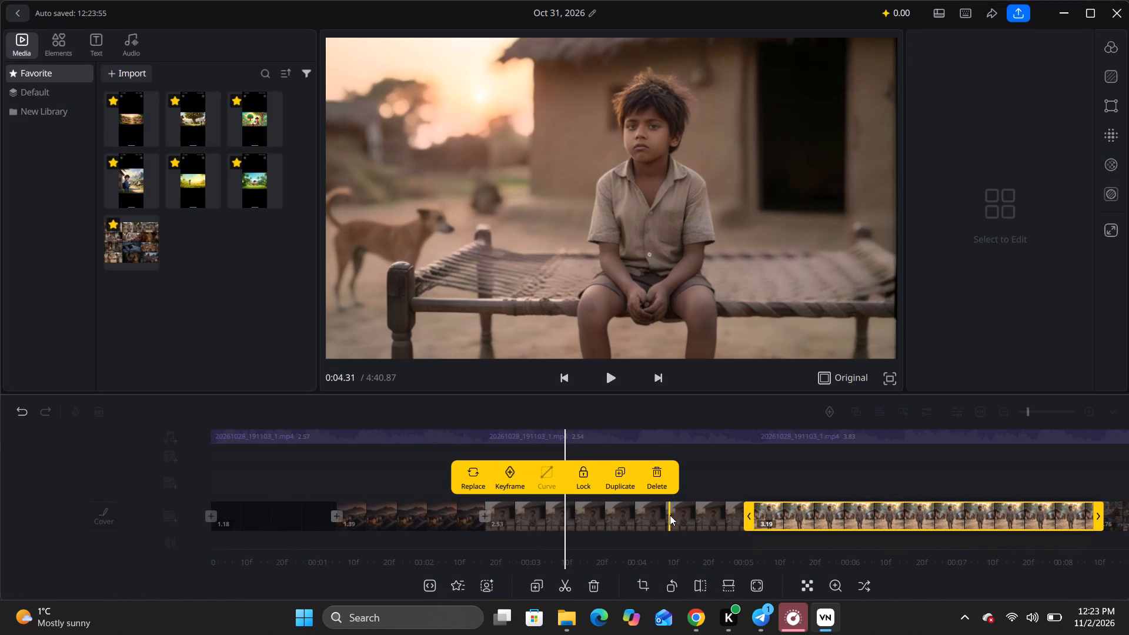
click(670, 515)
click(641, 502)
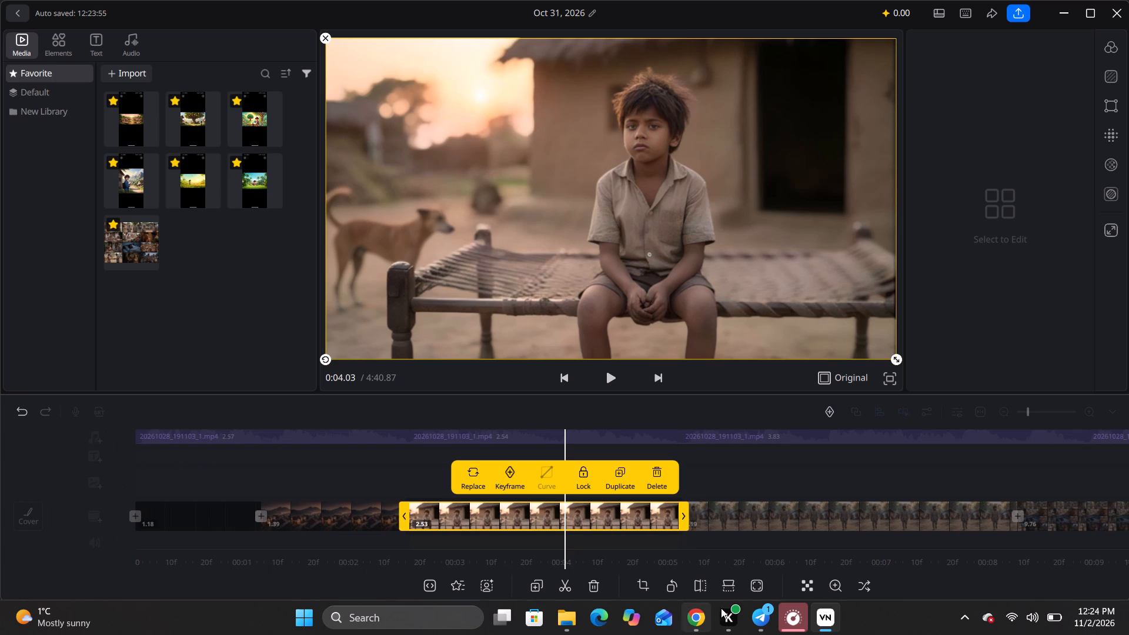
click(648, 584)
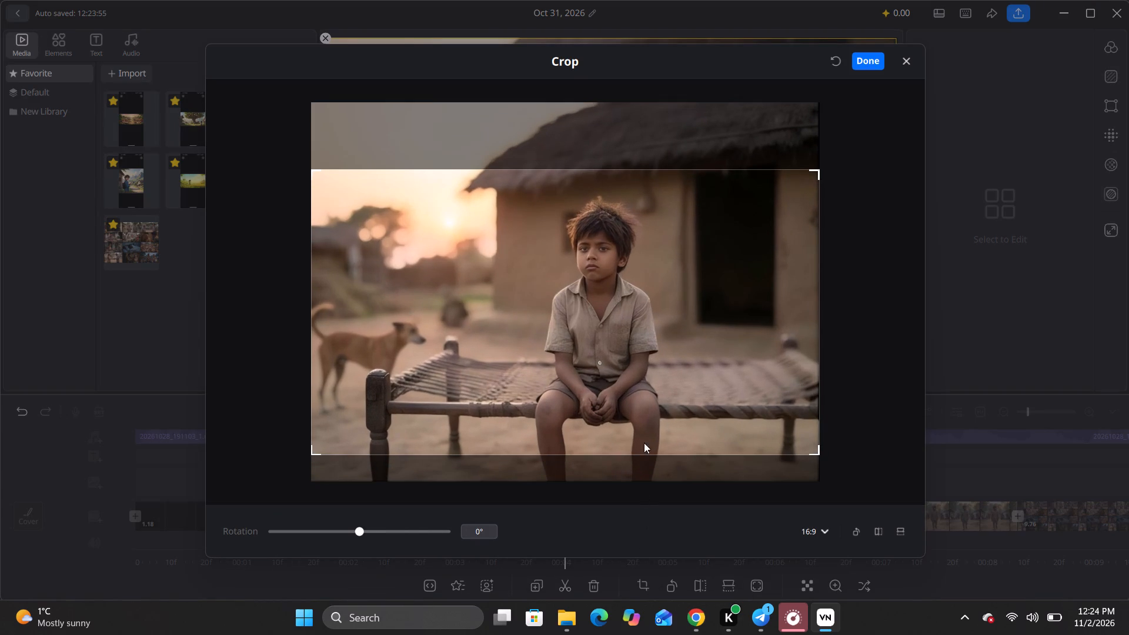
click(600, 333)
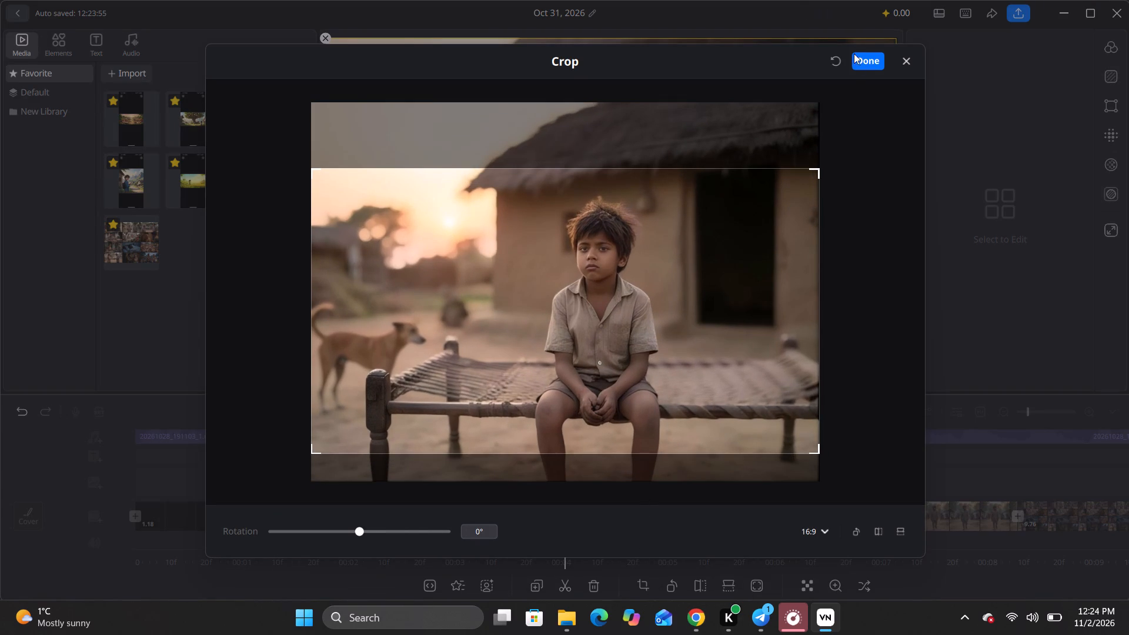
click(863, 60)
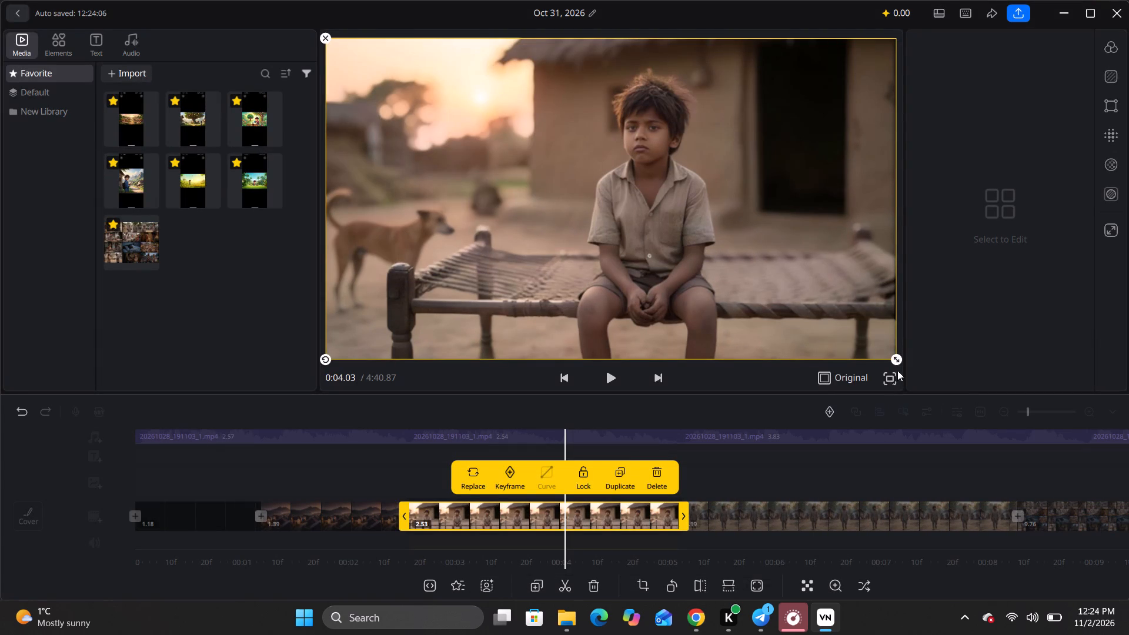
Resize the clip of the boy on the cot in the preview so its edges align with the video frame.
drag(895, 360, 904, 336)
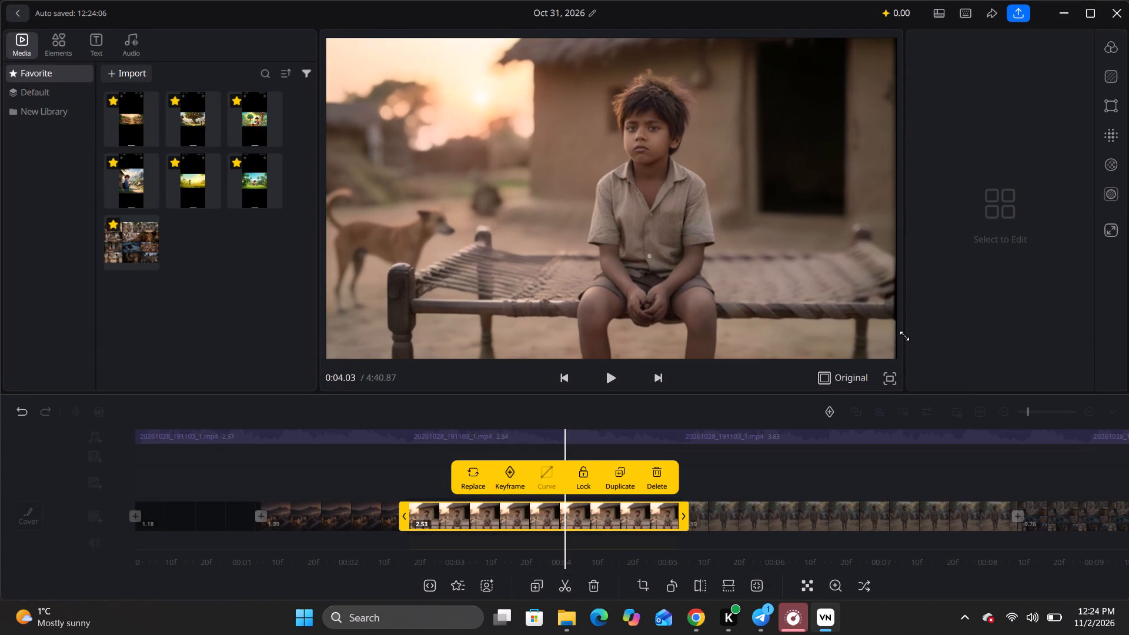
drag(904, 336, 900, 330)
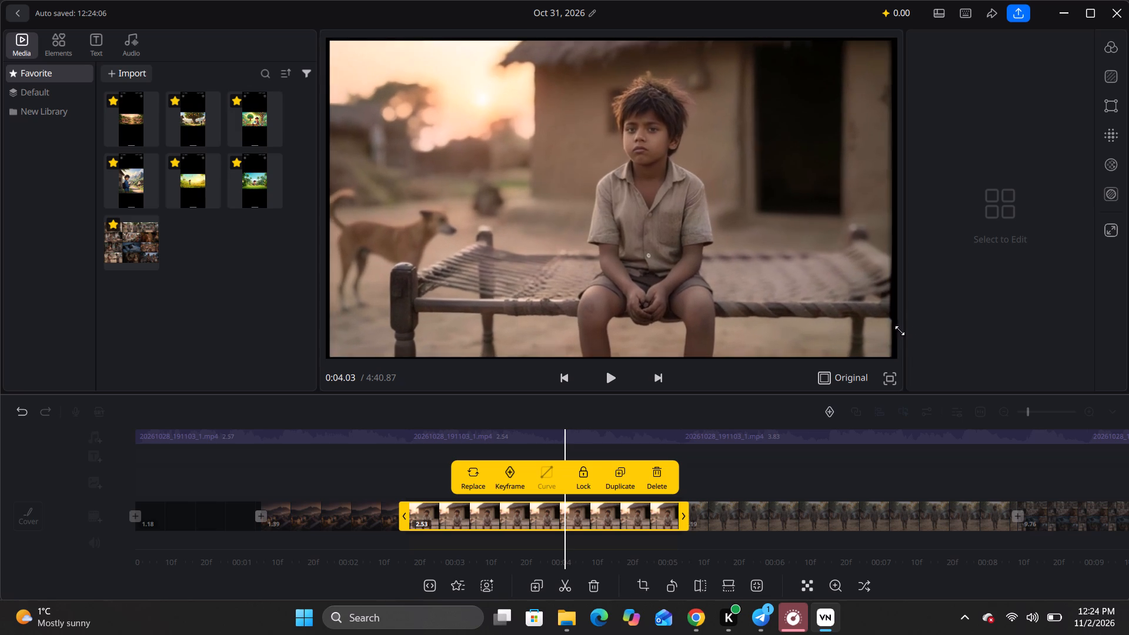
drag(900, 330, 915, 340)
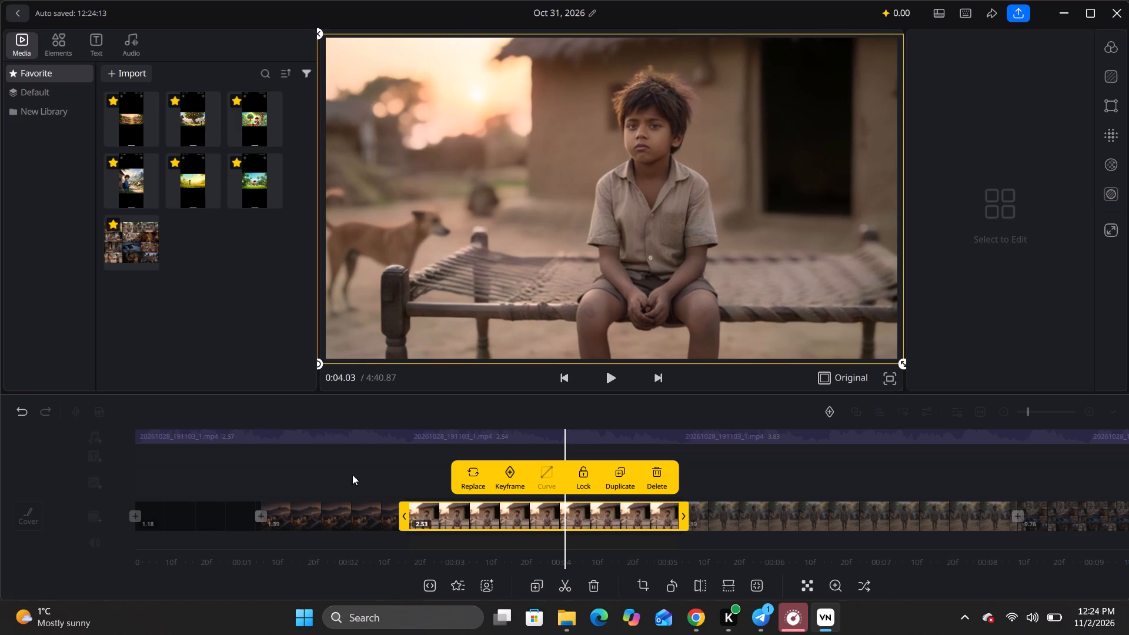
drag(368, 487, 726, 509)
key(space)
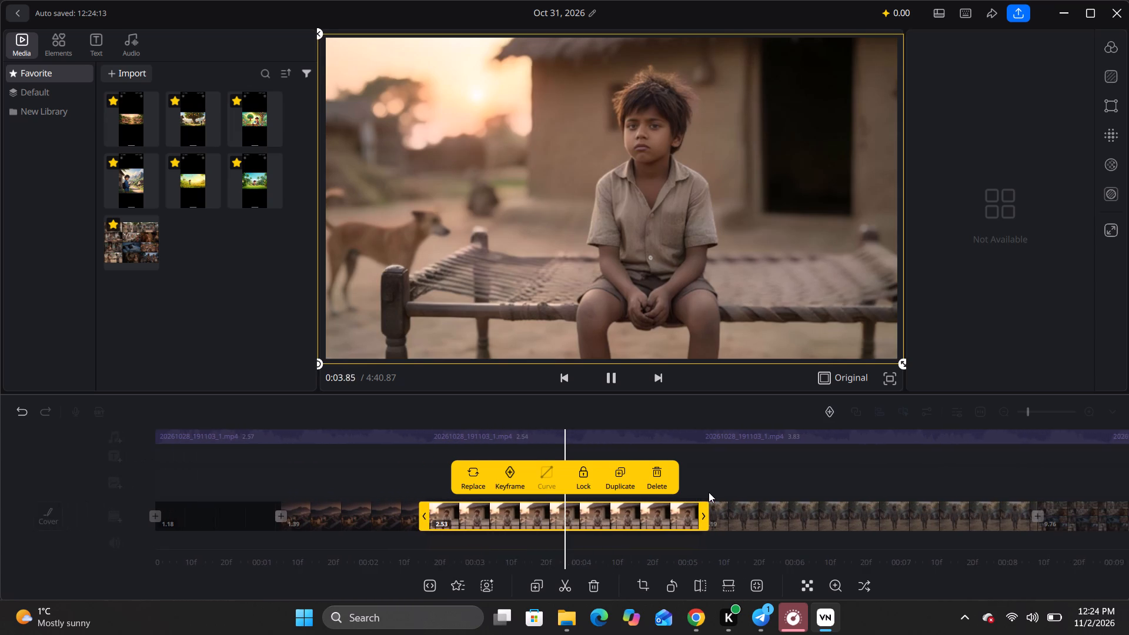
key(space)
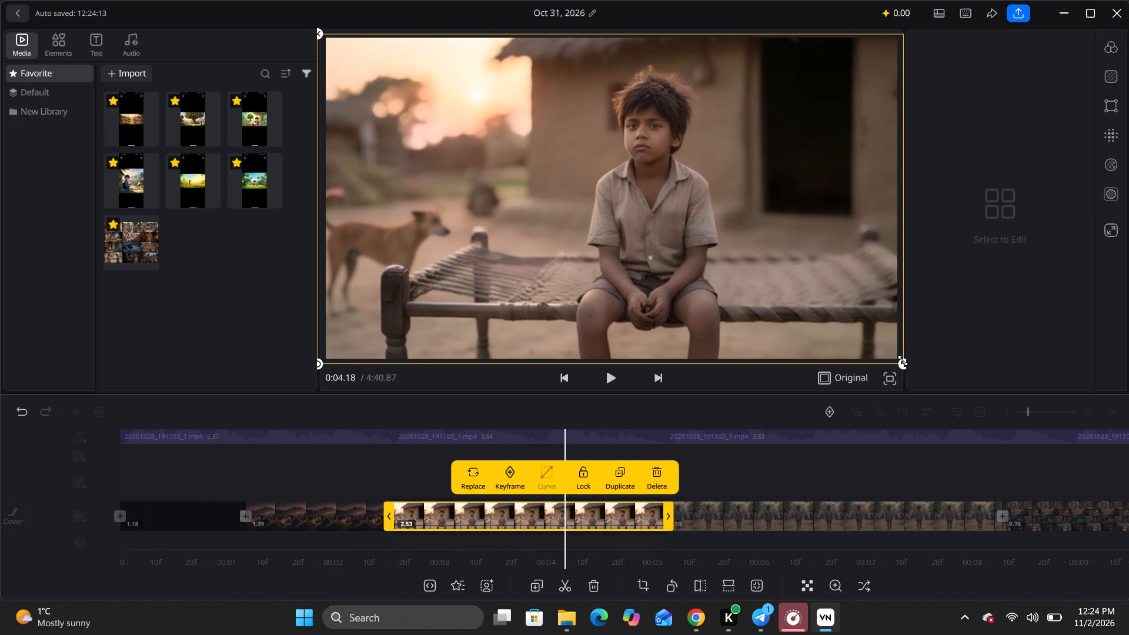
drag(903, 360, 892, 359)
click(754, 314)
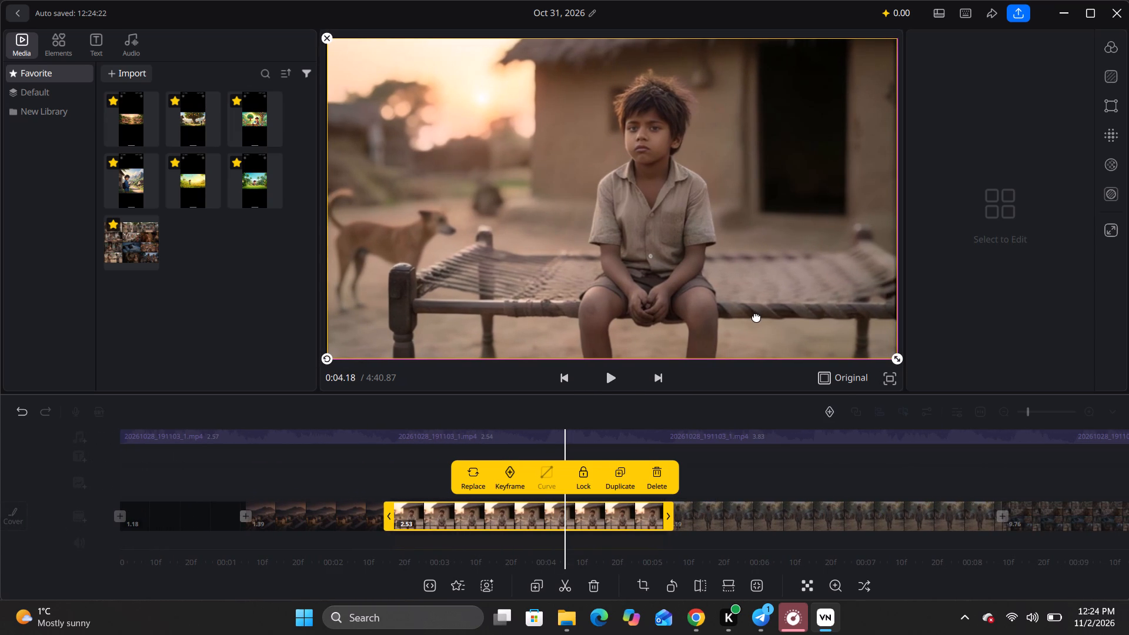
Play on from about 0:04.18 and split the 9.76-second shopkeeper clip at about 0:12.37, where the 5.77-second narration segment begins.
key(space)
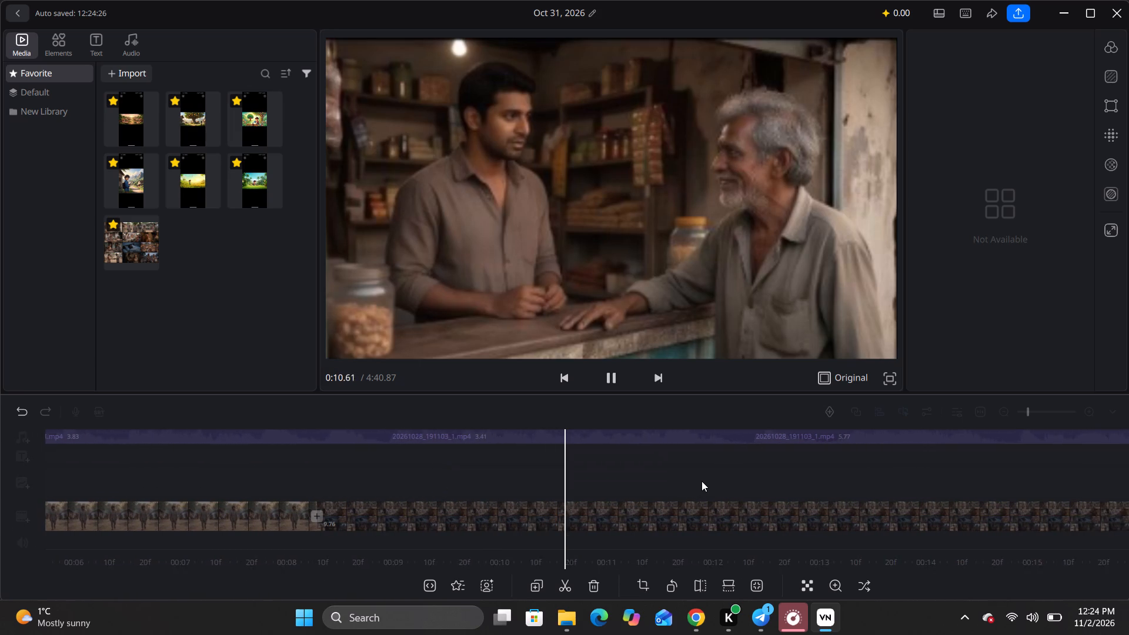
key(space)
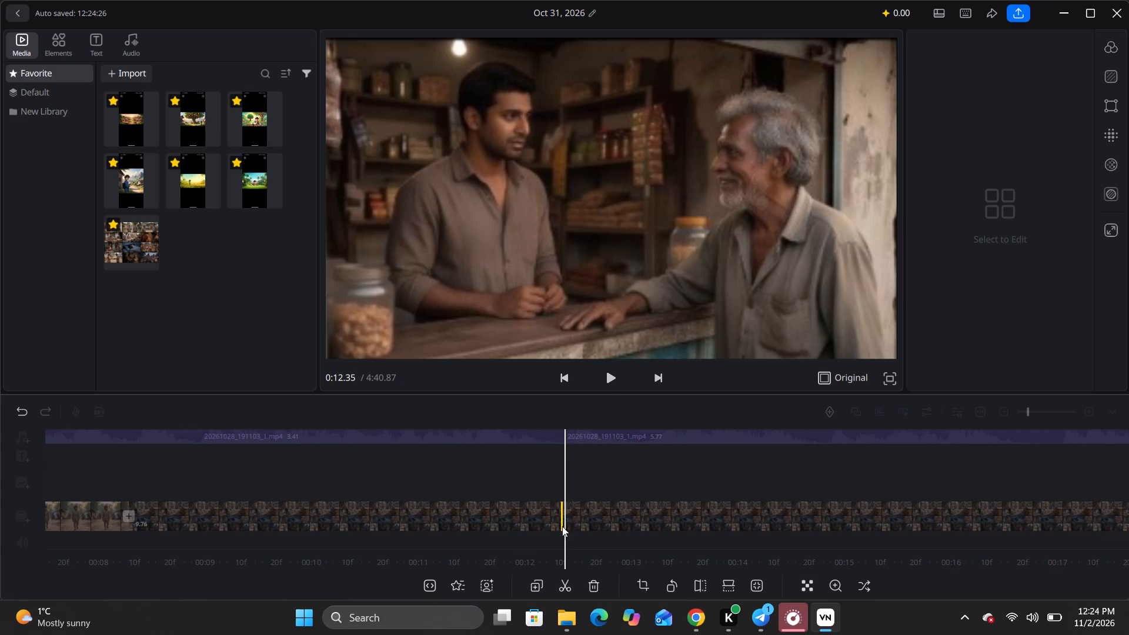
click(567, 524)
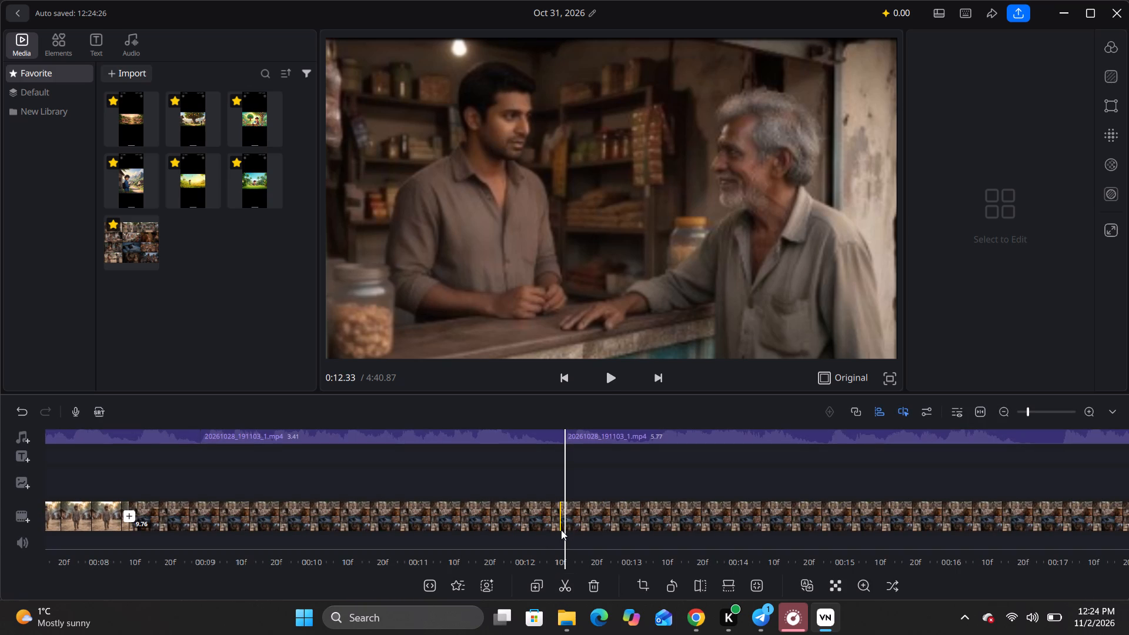
click(564, 527)
click(566, 588)
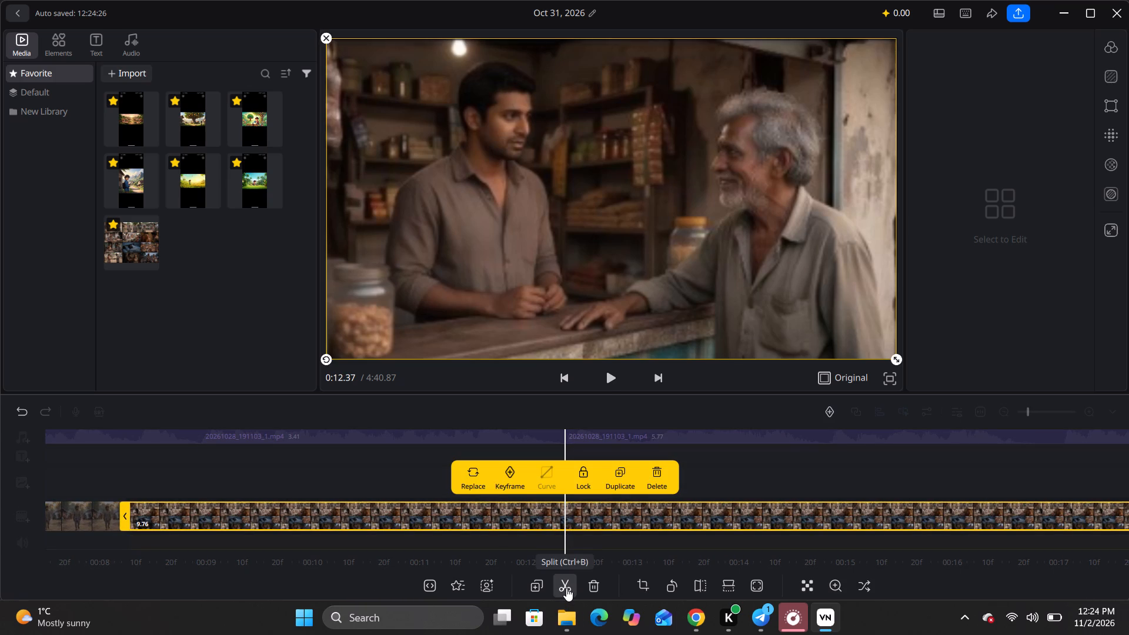
click(476, 471)
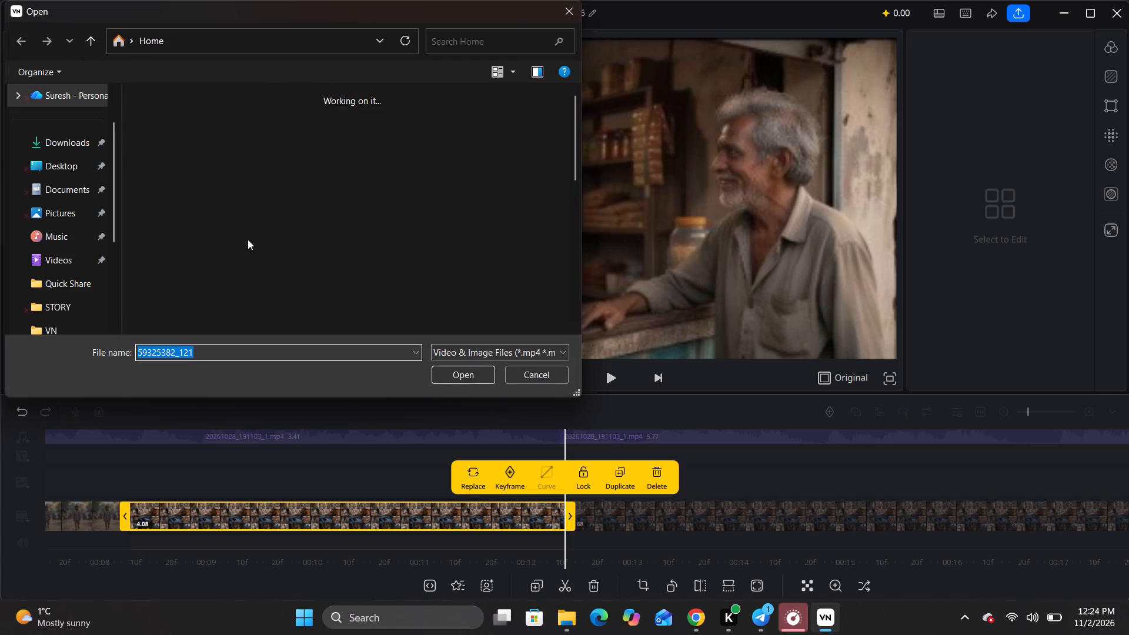
click(57, 298)
scroll(313, 205, down, 2)
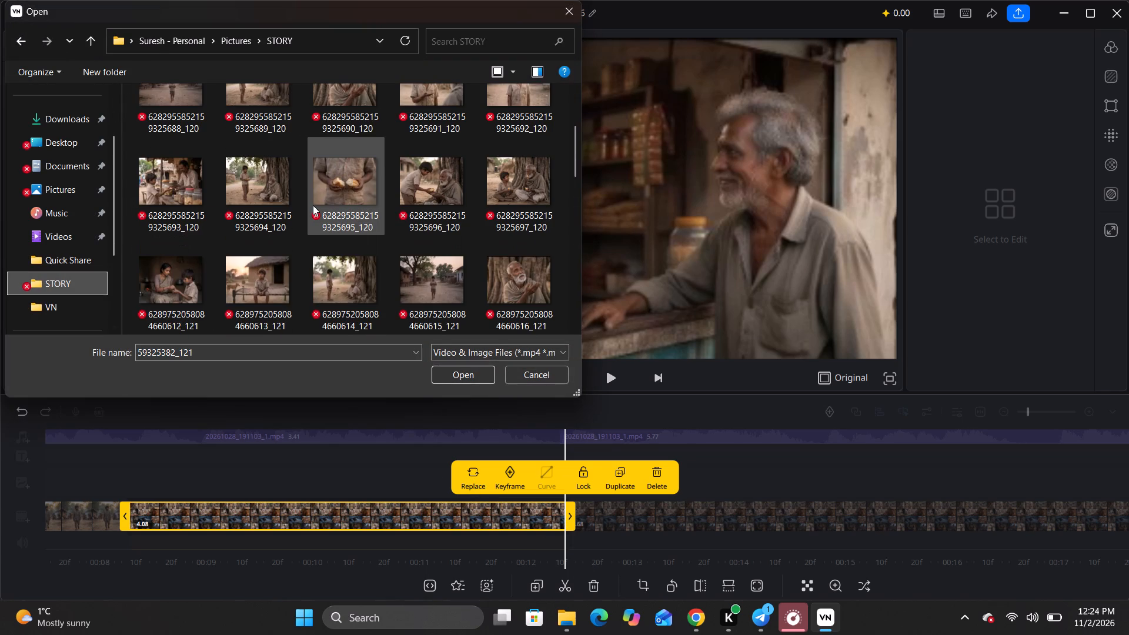
scroll(313, 193, up, 1)
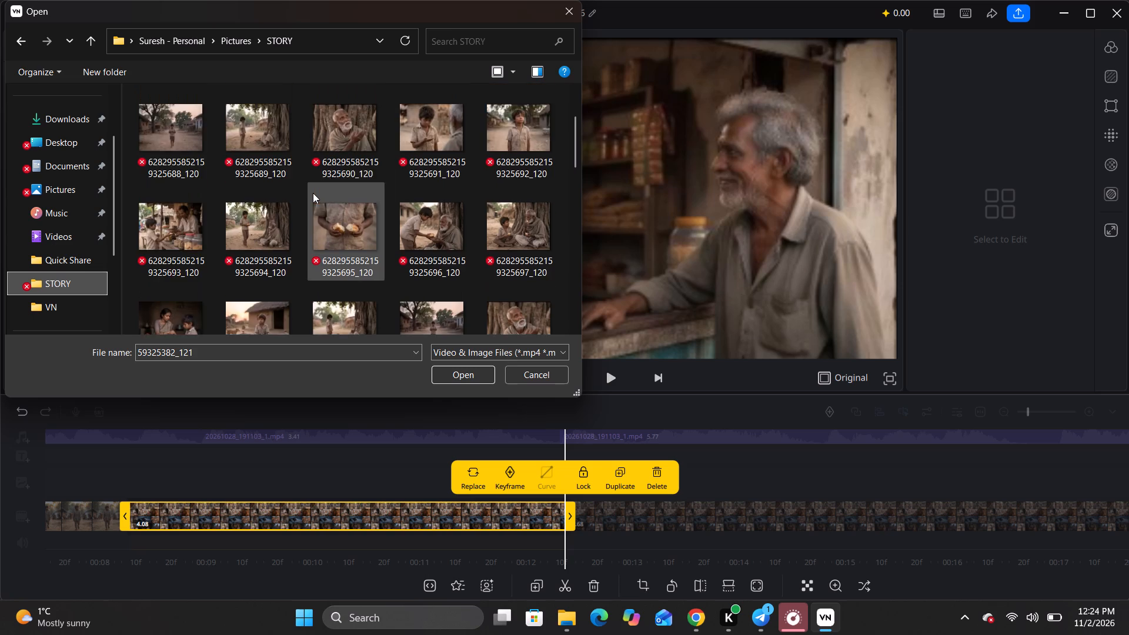
scroll(313, 193, up, 1)
scroll(315, 198, down, 2)
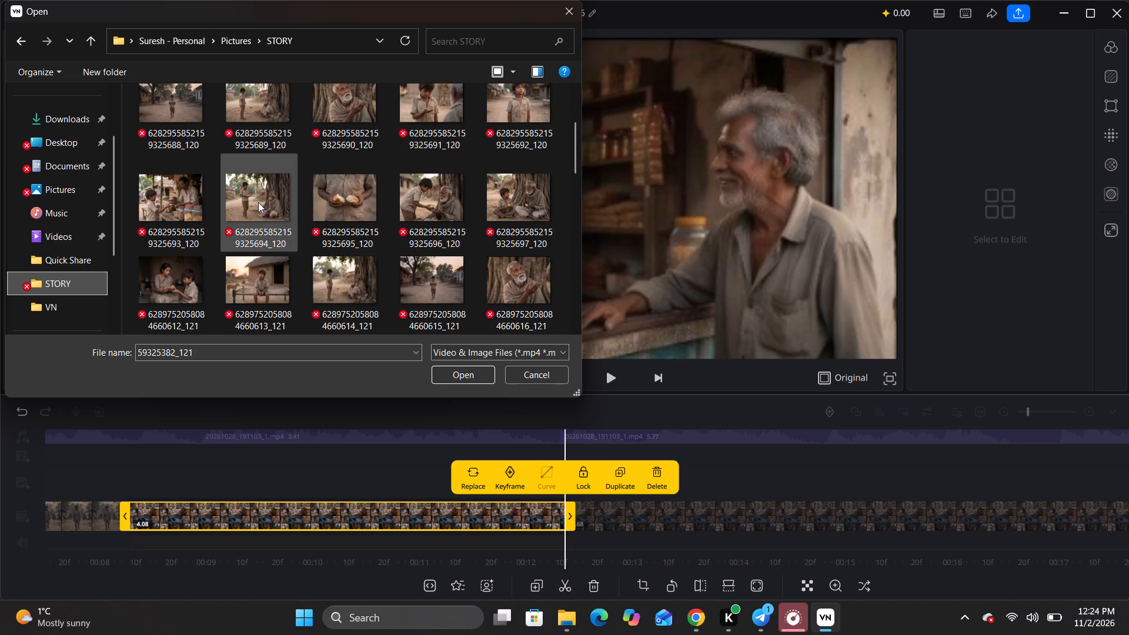
scroll(346, 215, down, 1)
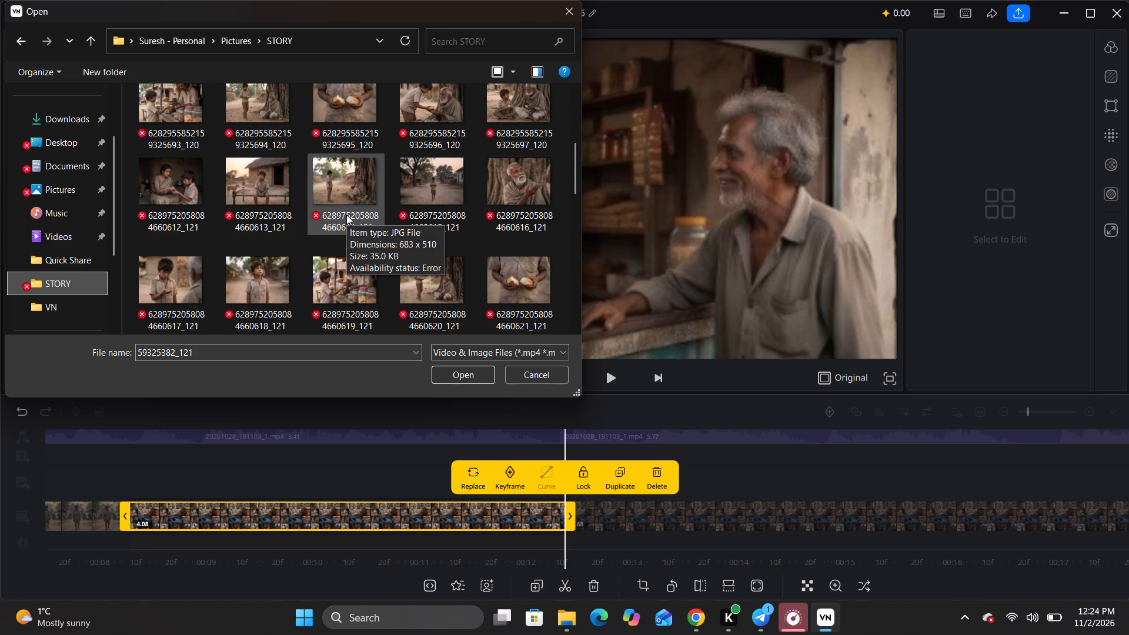
scroll(346, 215, down, 1)
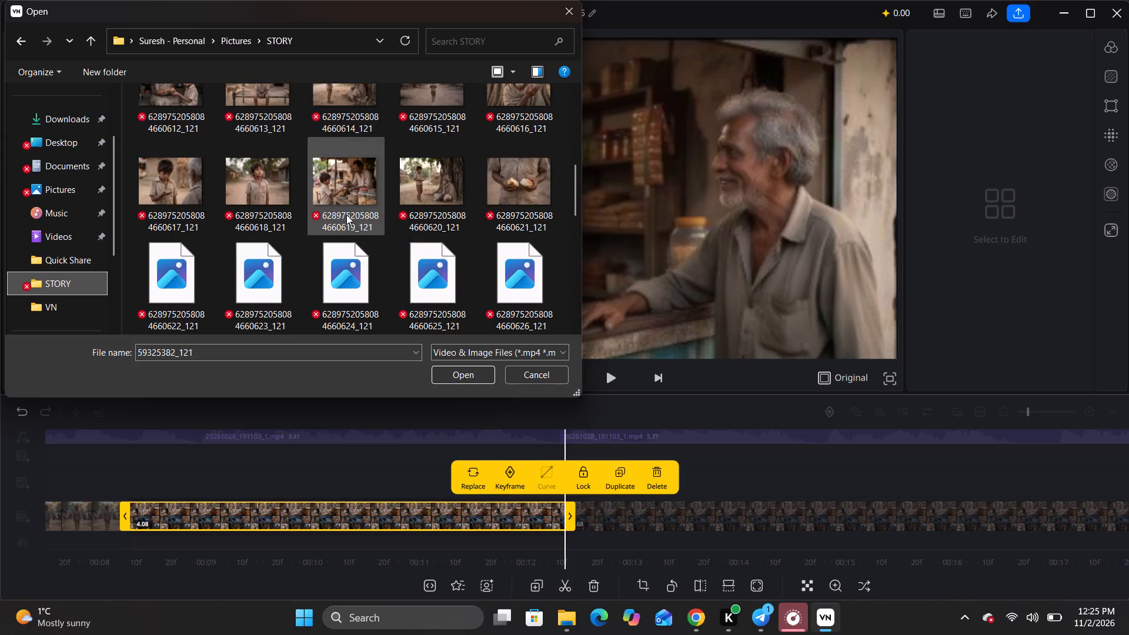
scroll(346, 215, up, 2)
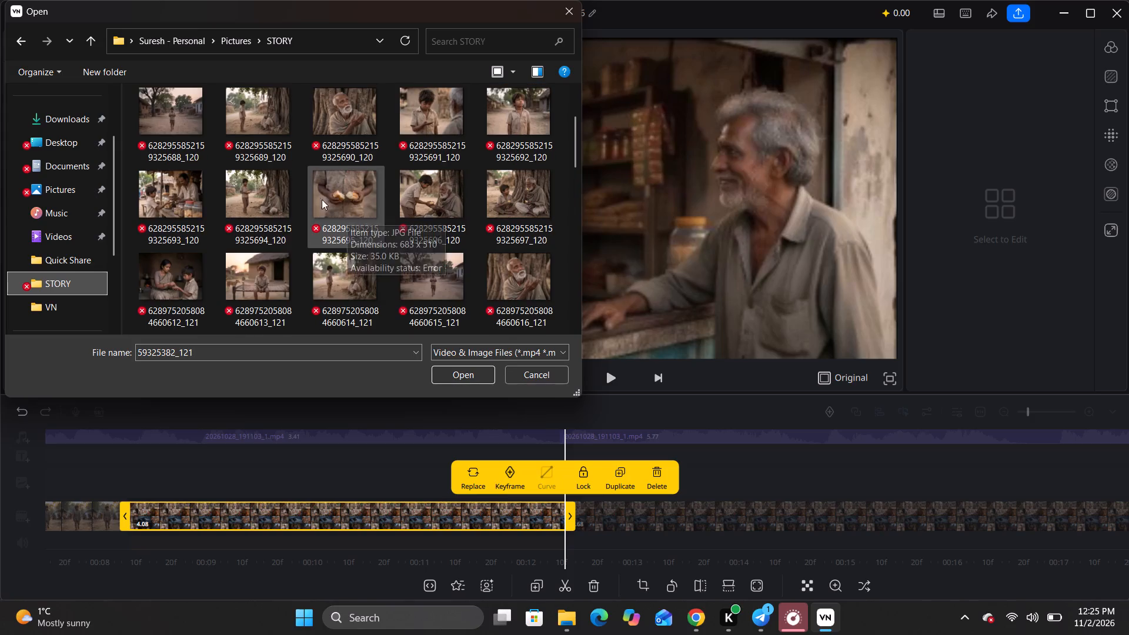
click(270, 279)
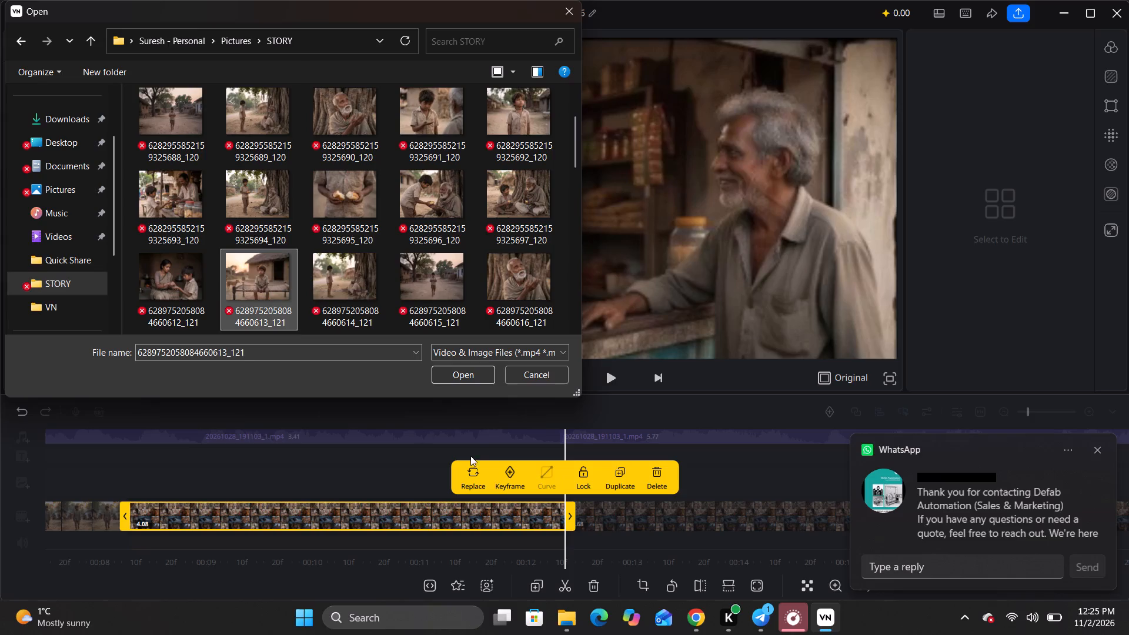
click(457, 374)
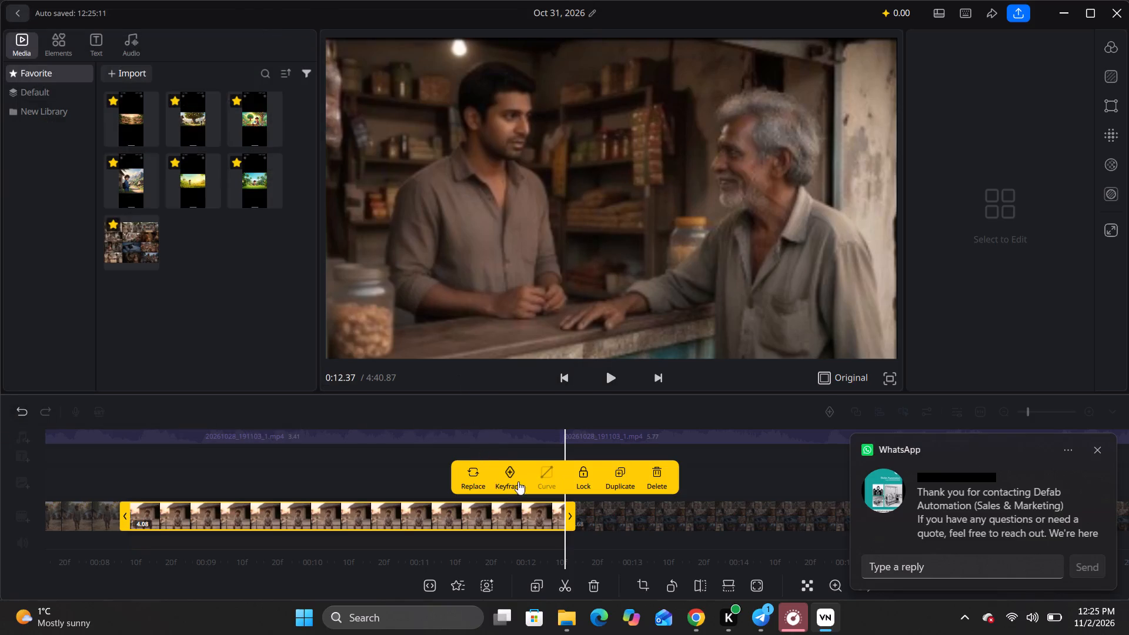
click(686, 530)
drag(809, 526, 493, 524)
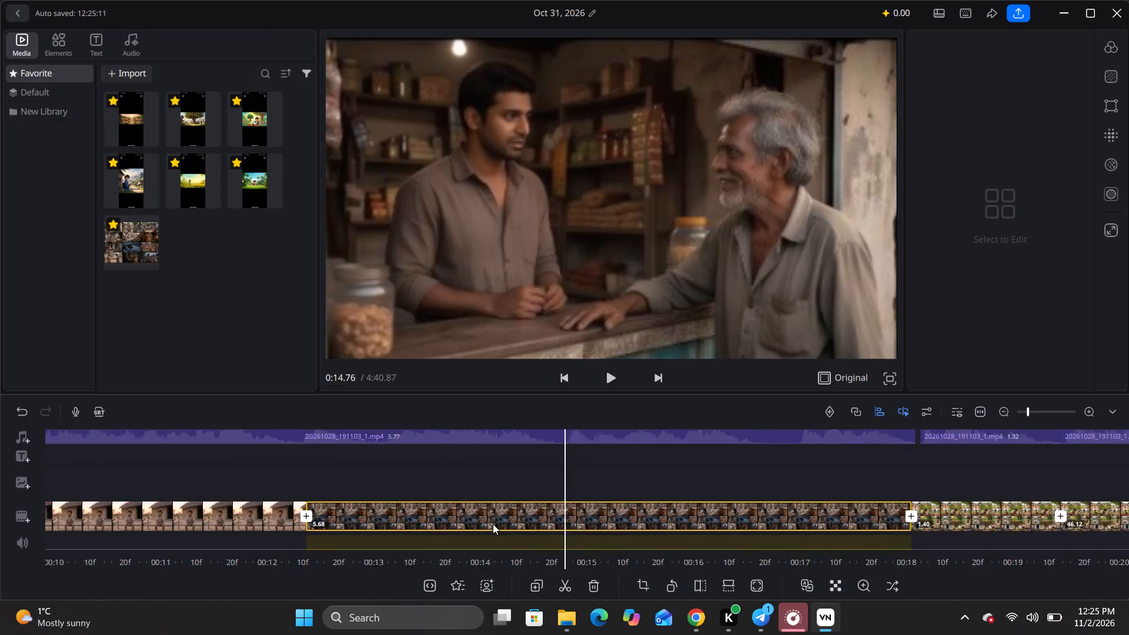
drag(493, 524, 445, 523)
click(495, 512)
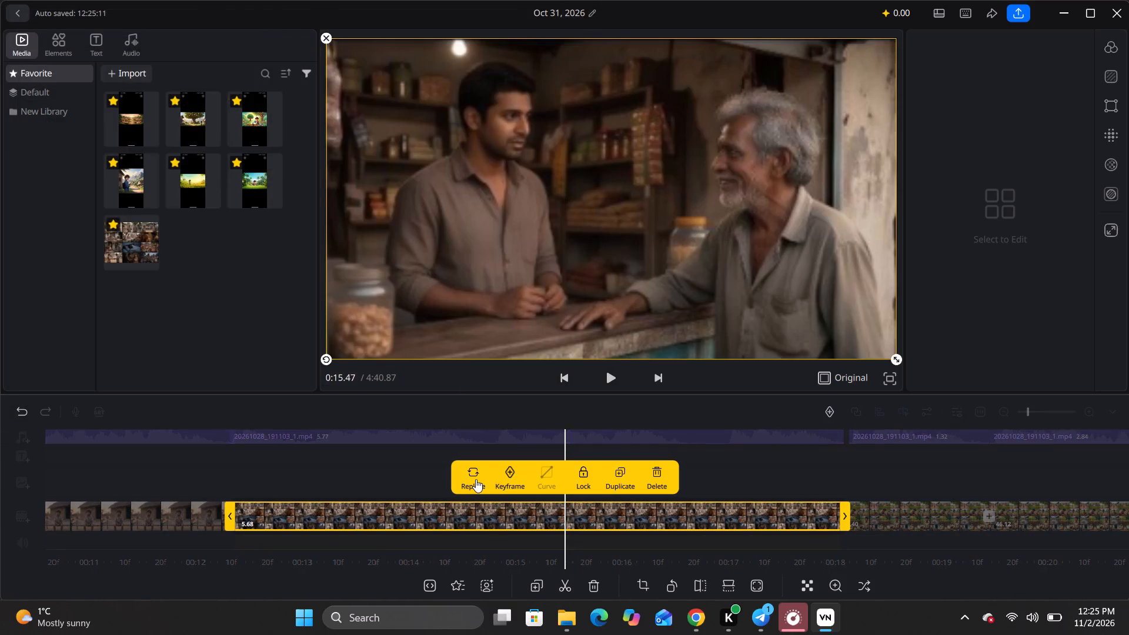
click(476, 479)
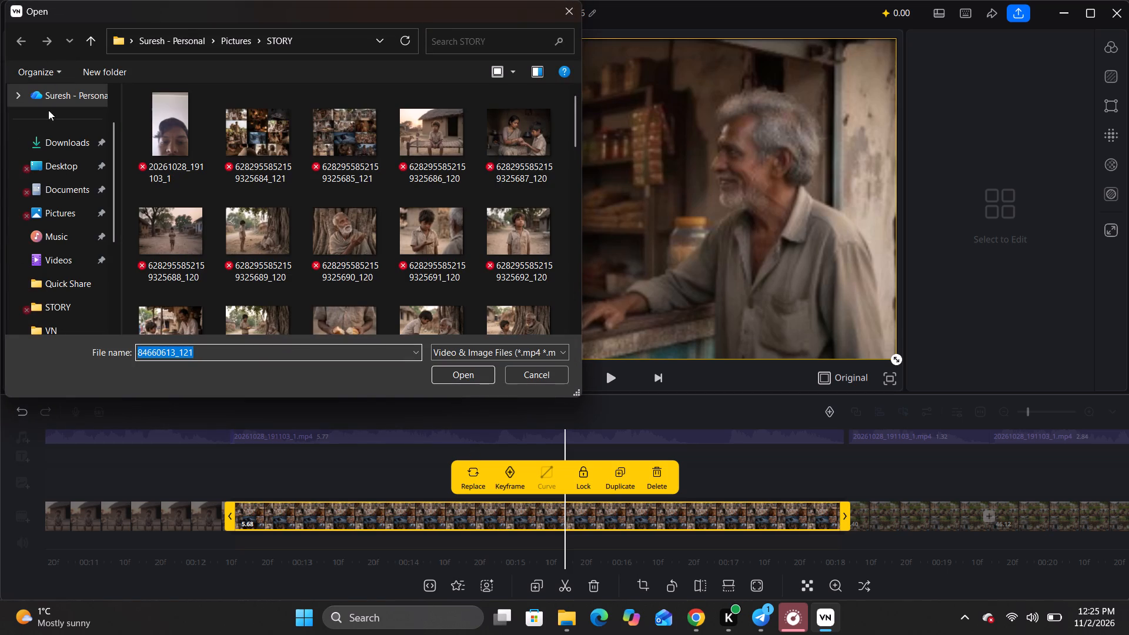
scroll(91, 242, up, 5)
click(72, 104)
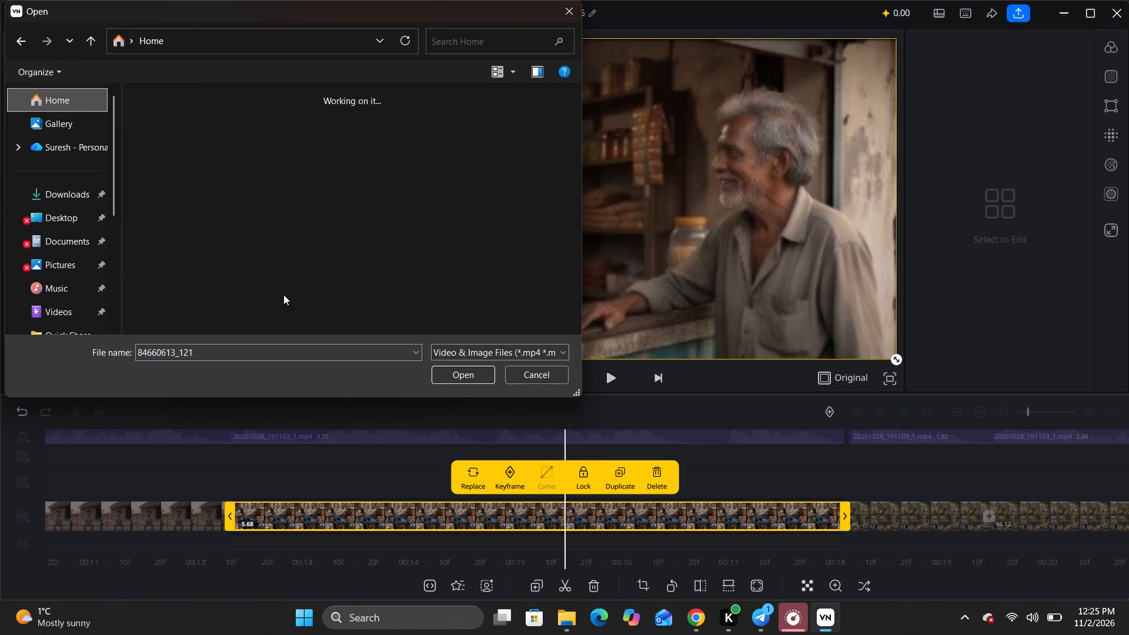
scroll(241, 249, down, 4)
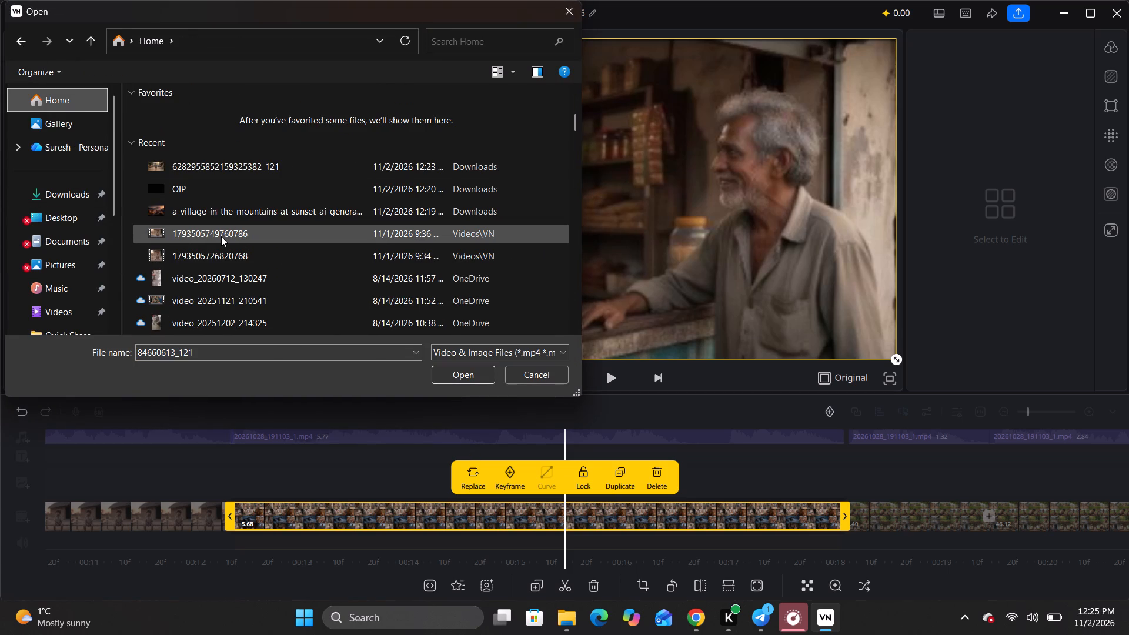
click(230, 164)
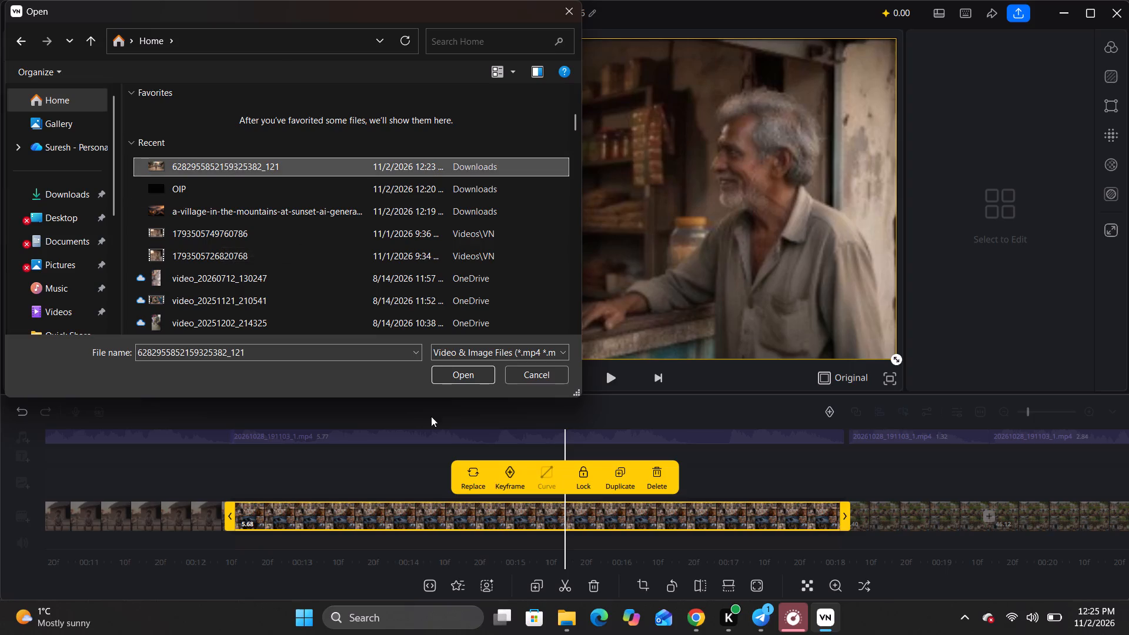
click(452, 379)
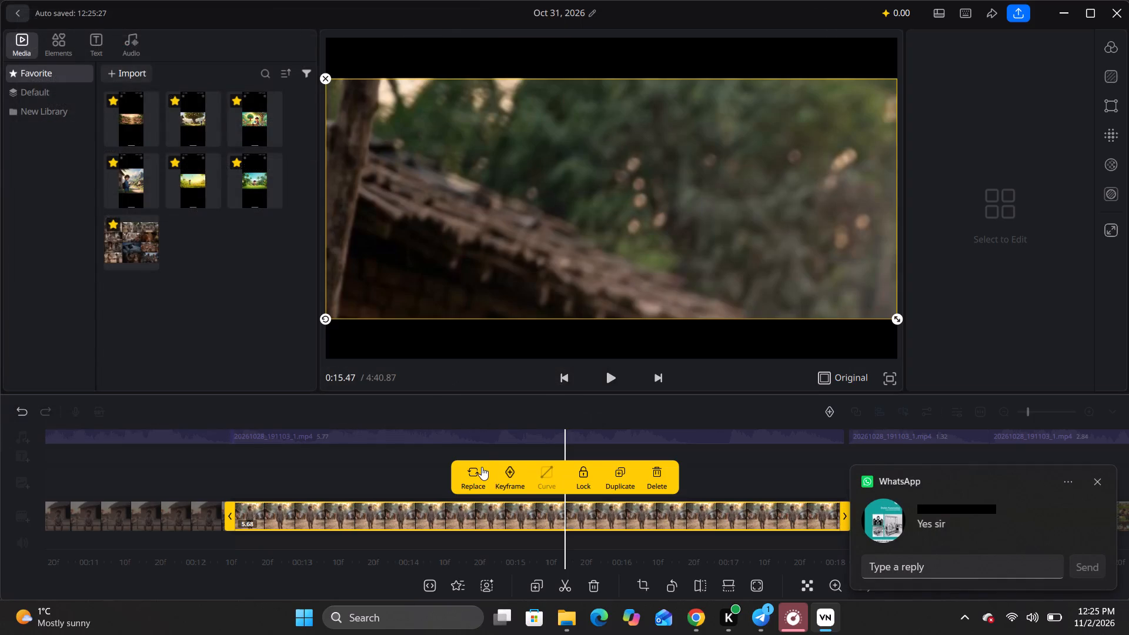
Crop the 5.68-second walking-boy clip in Free ratio to the full image width, trimming strips off the top and bottom.
click(642, 581)
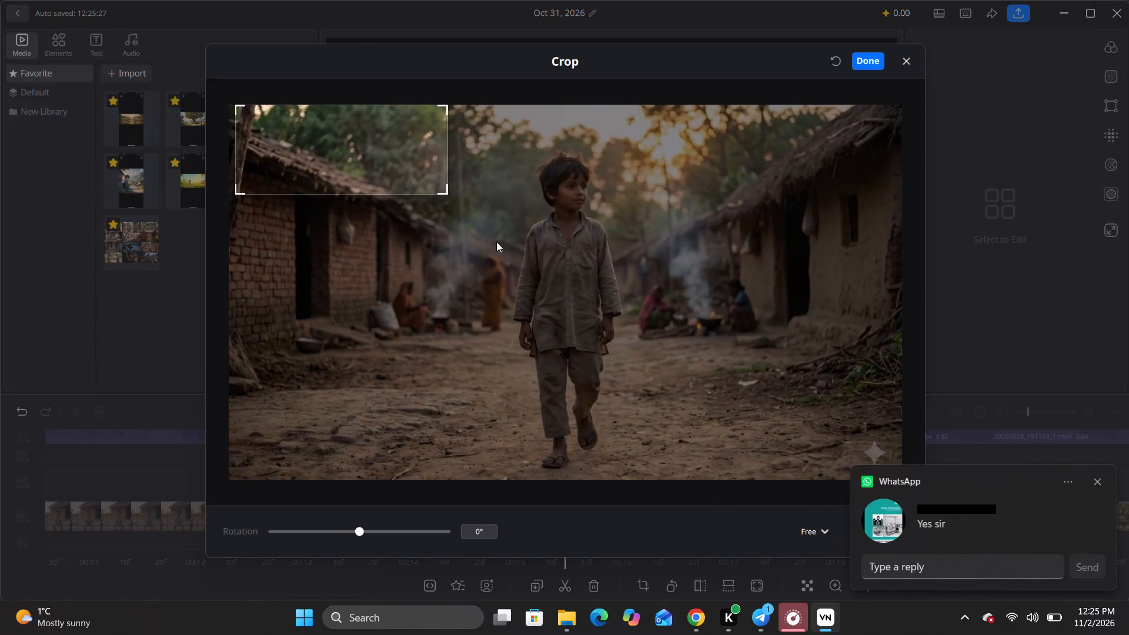
drag(442, 190, 1120, 445)
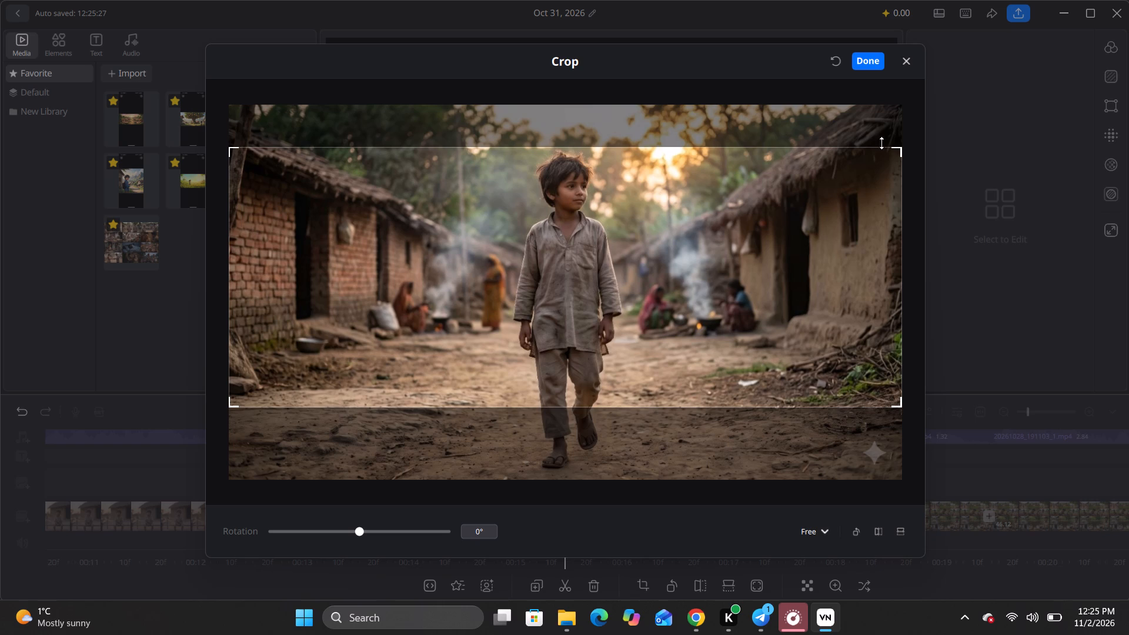
drag(898, 149, 907, 125)
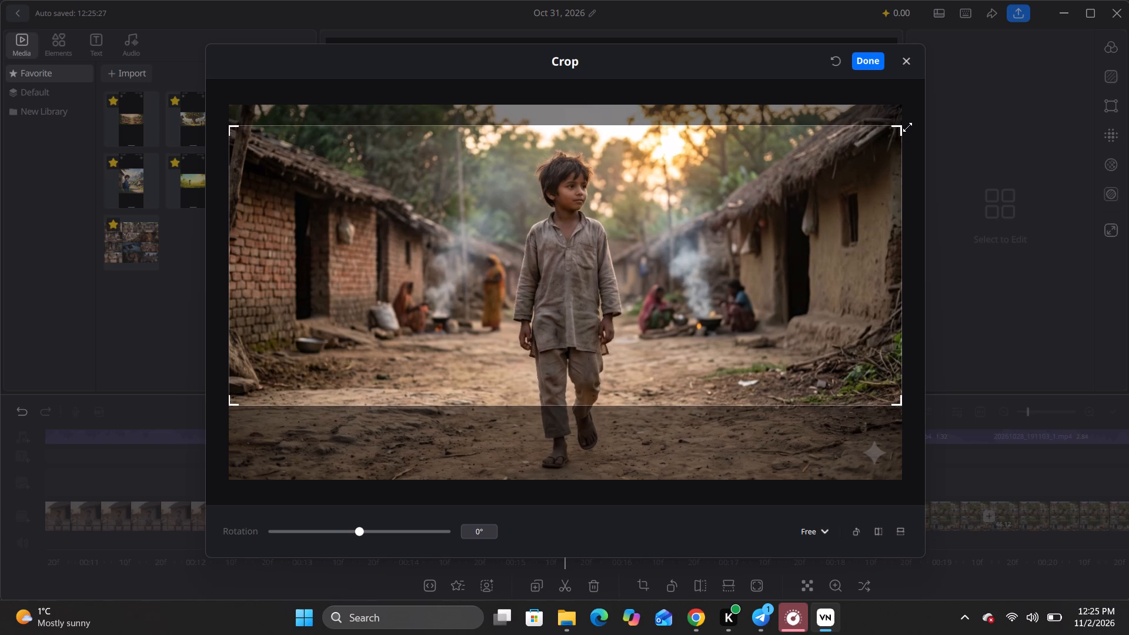
drag(666, 281, 666, 308)
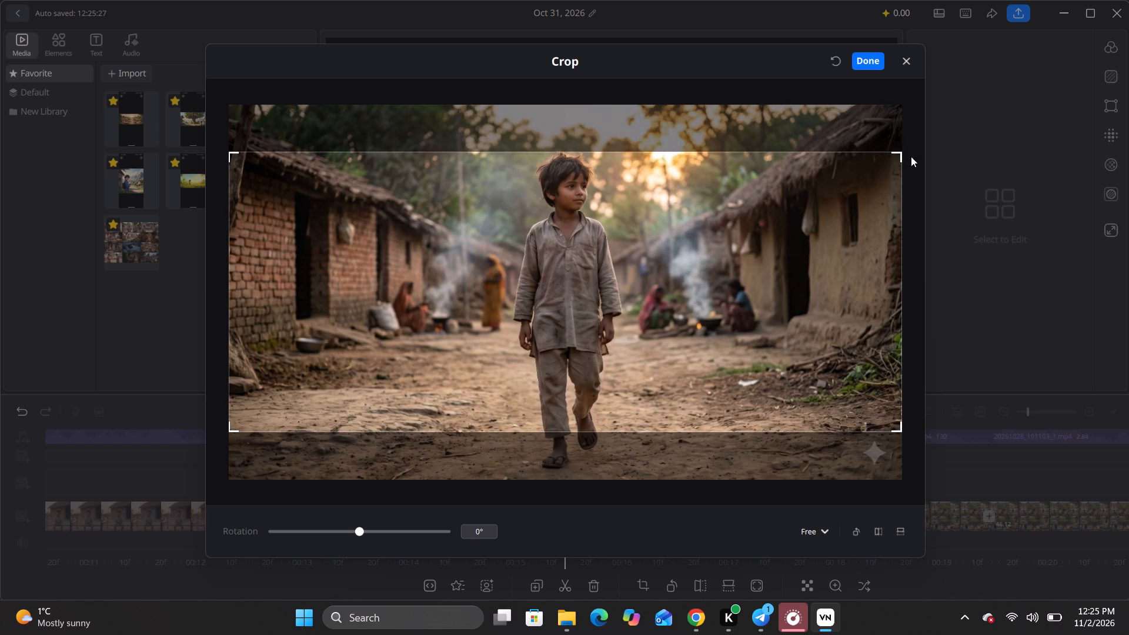
drag(898, 152, 903, 119)
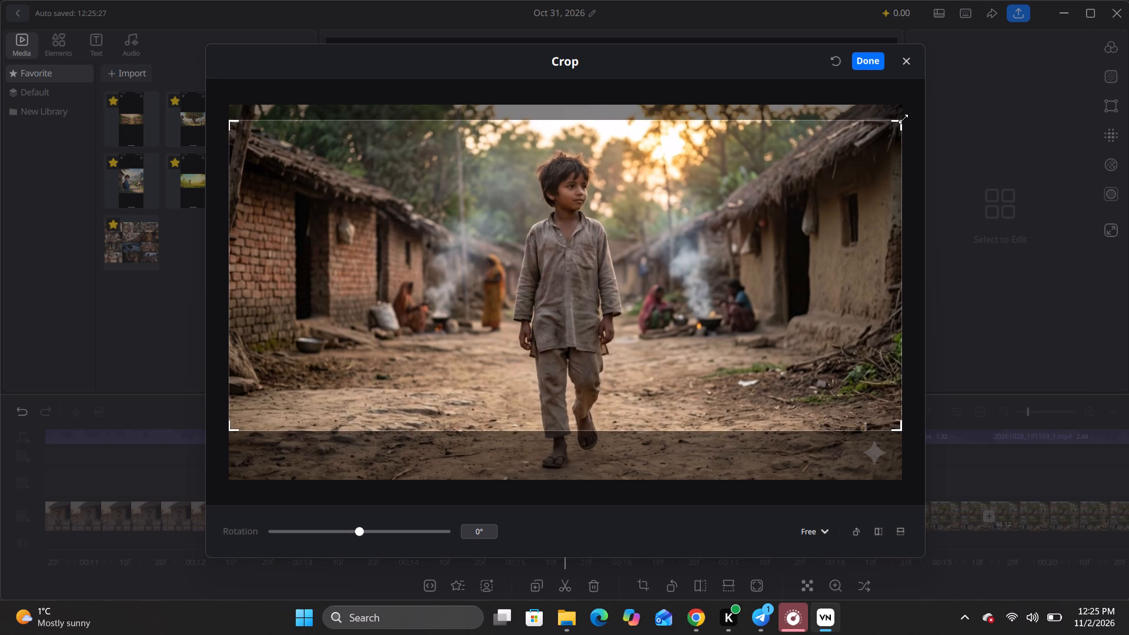
drag(903, 119, 904, 116)
drag(714, 299, 722, 305)
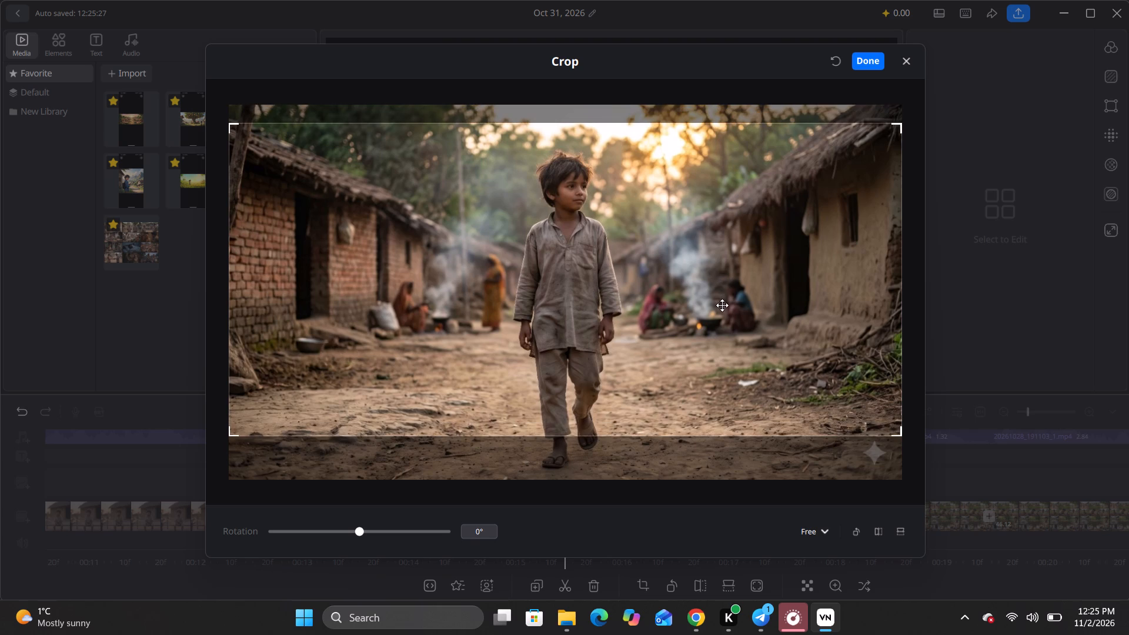
drag(722, 305, 723, 308)
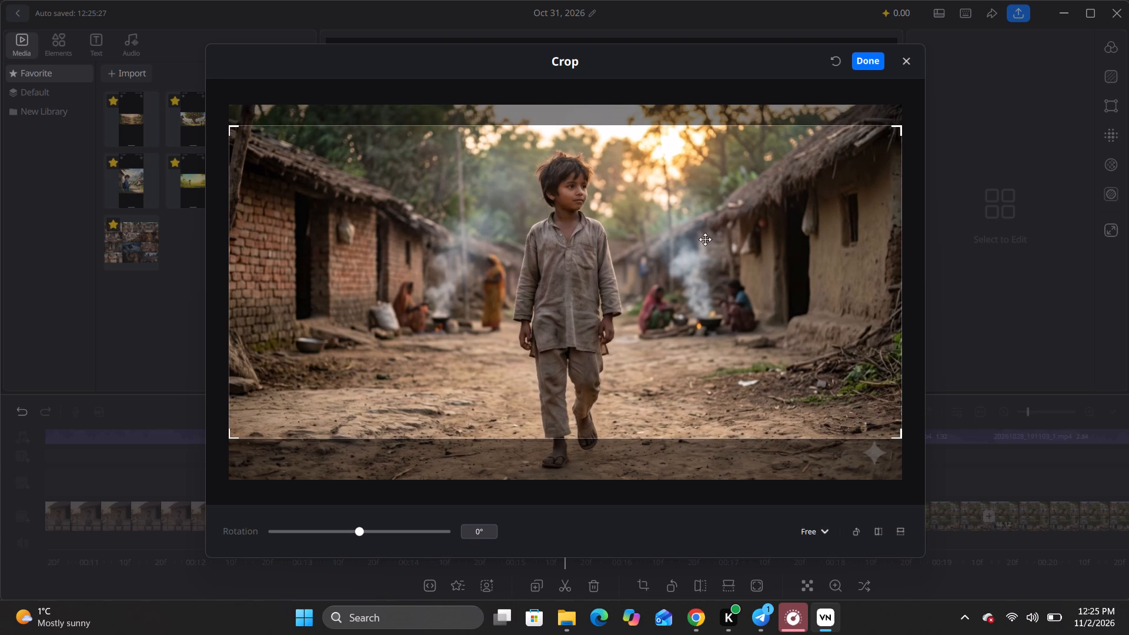
click(867, 61)
Crop the 4.08-second clip of the boy on the cot at 16:9, expanding the frame to full width around the boy.
drag(250, 479, 598, 513)
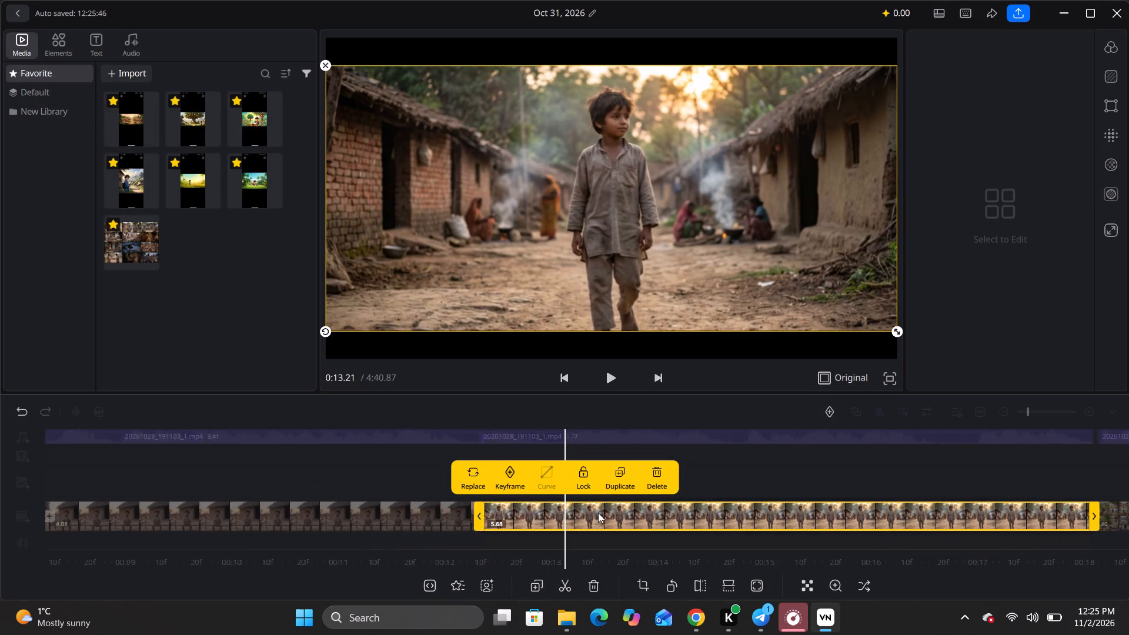
drag(598, 513, 1125, 545)
click(815, 514)
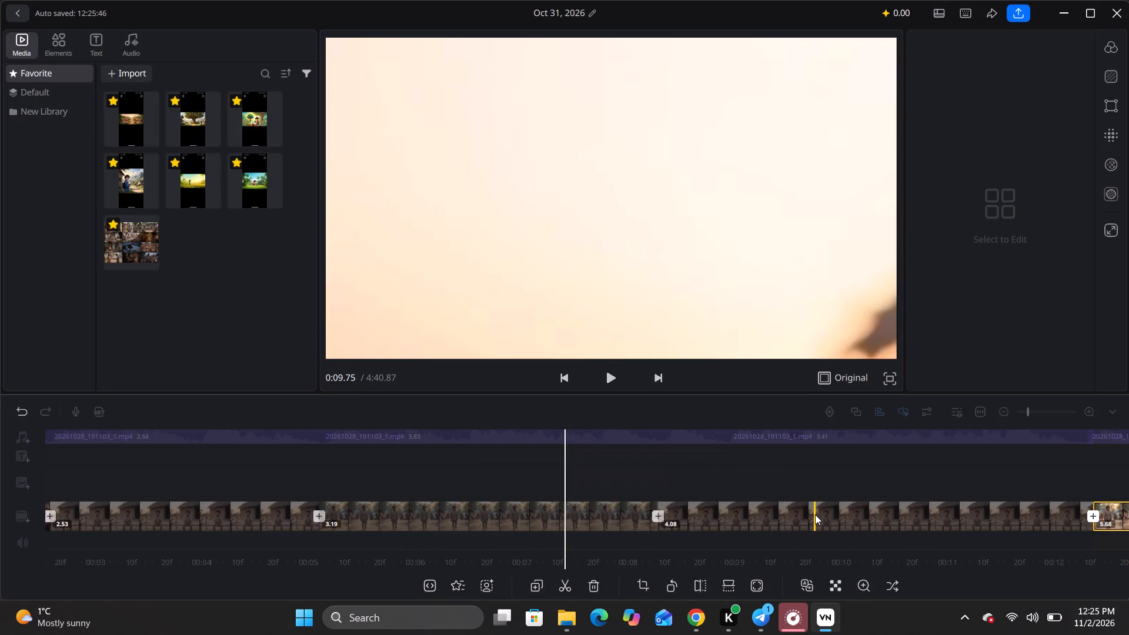
click(814, 514)
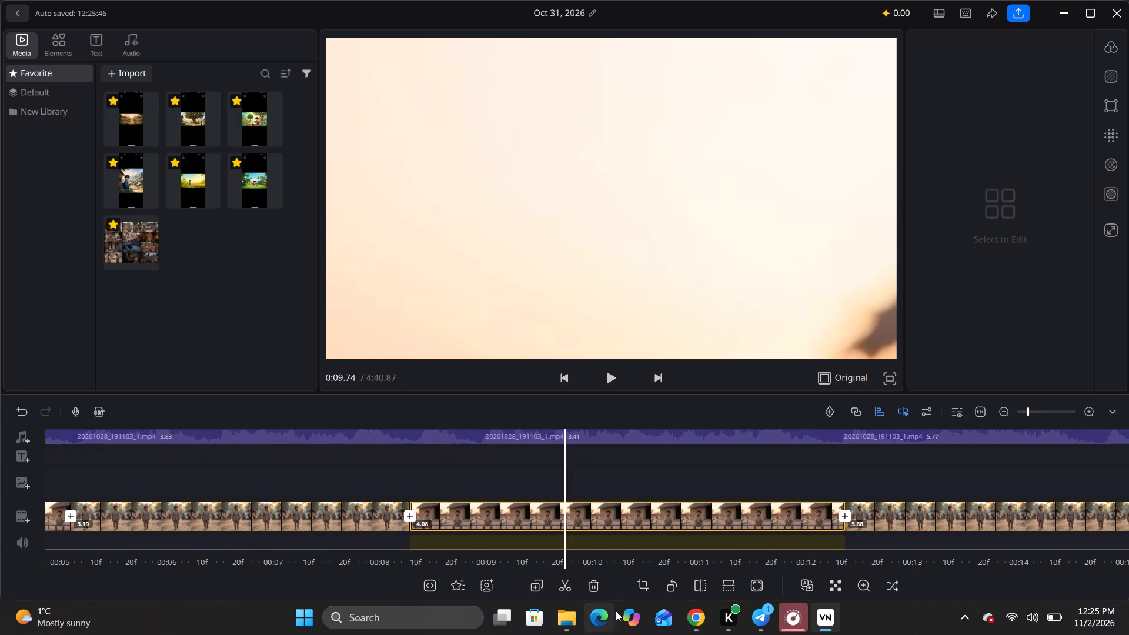
click(651, 589)
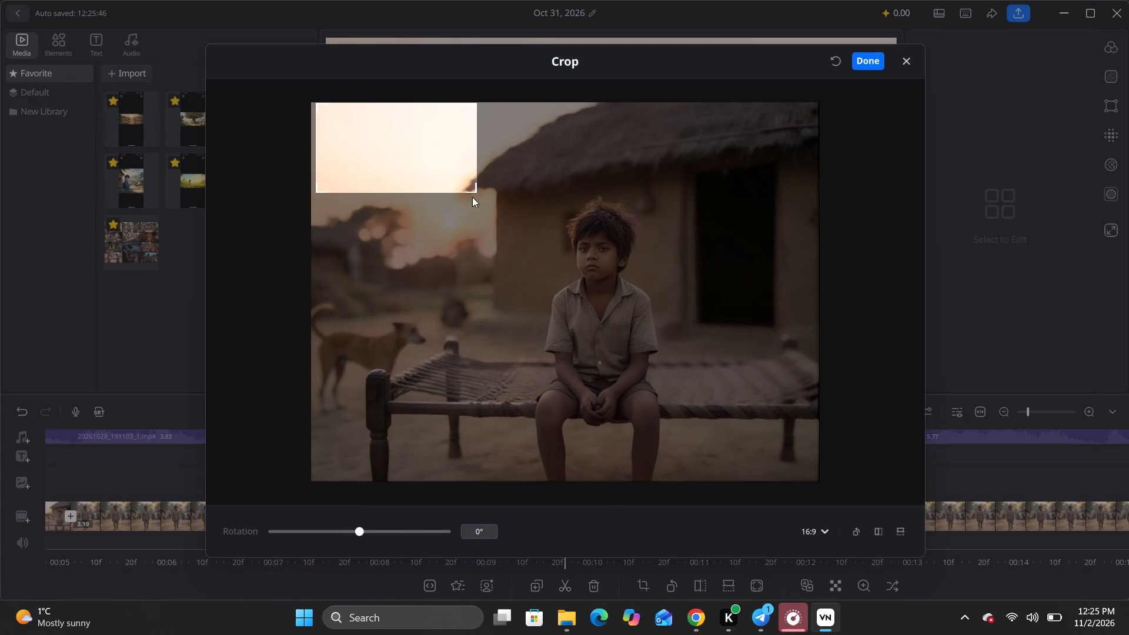
drag(473, 189, 1008, 634)
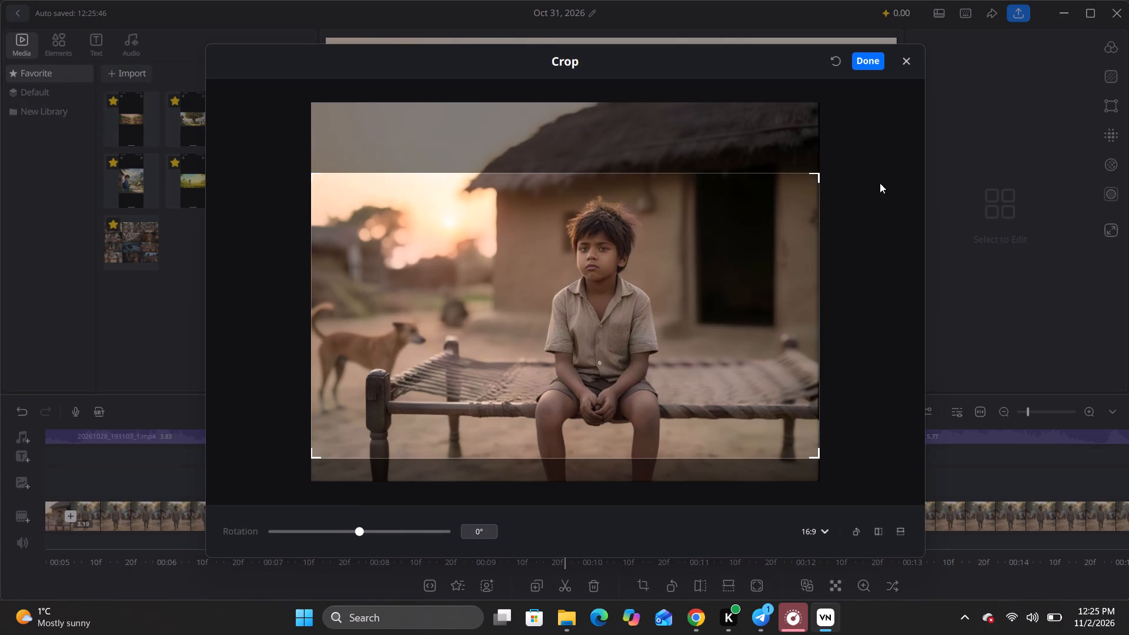
click(866, 61)
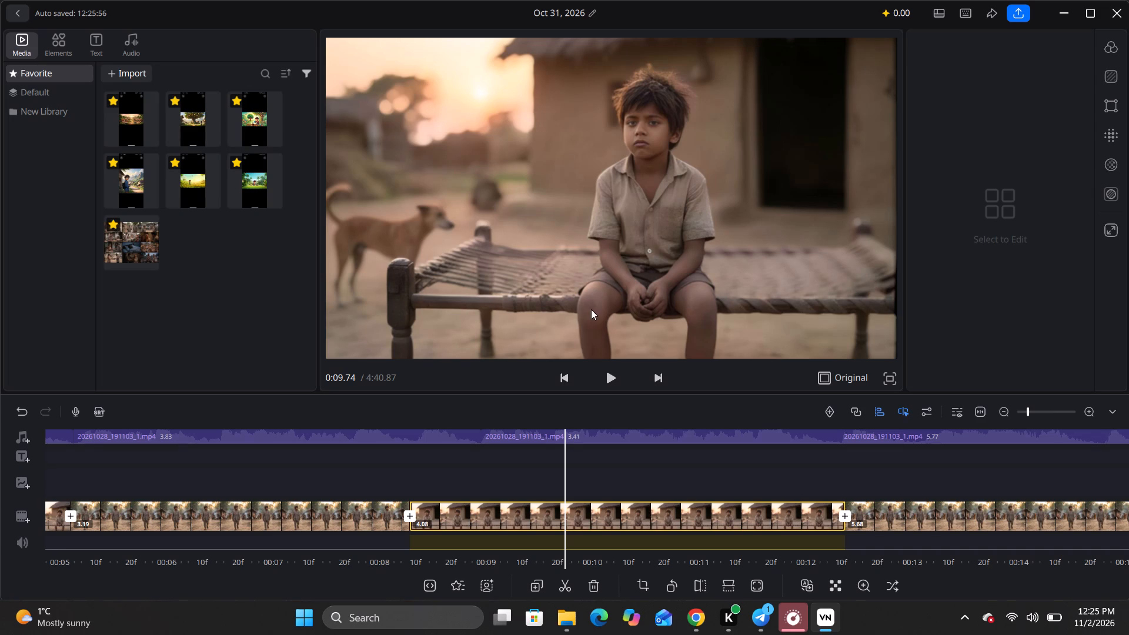
key(space)
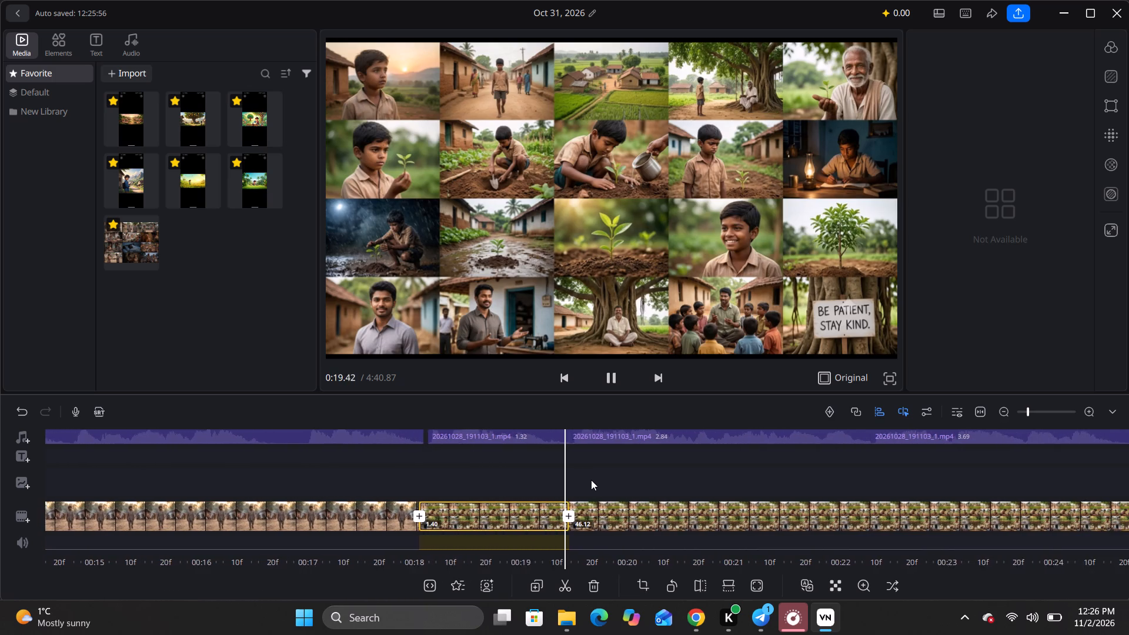
key(space)
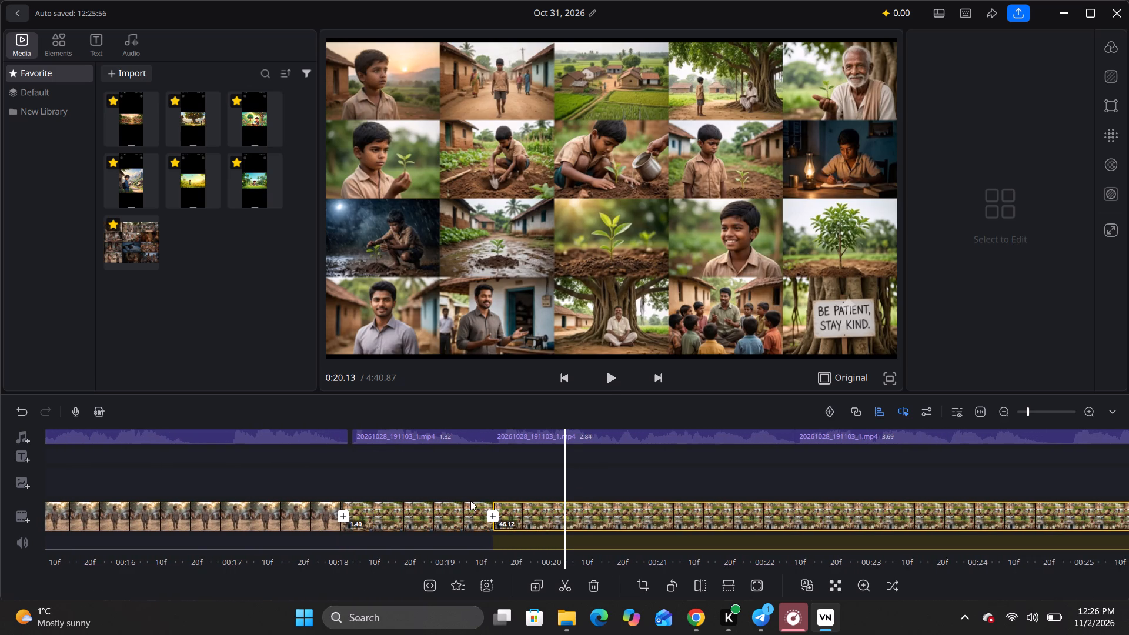
click(413, 515)
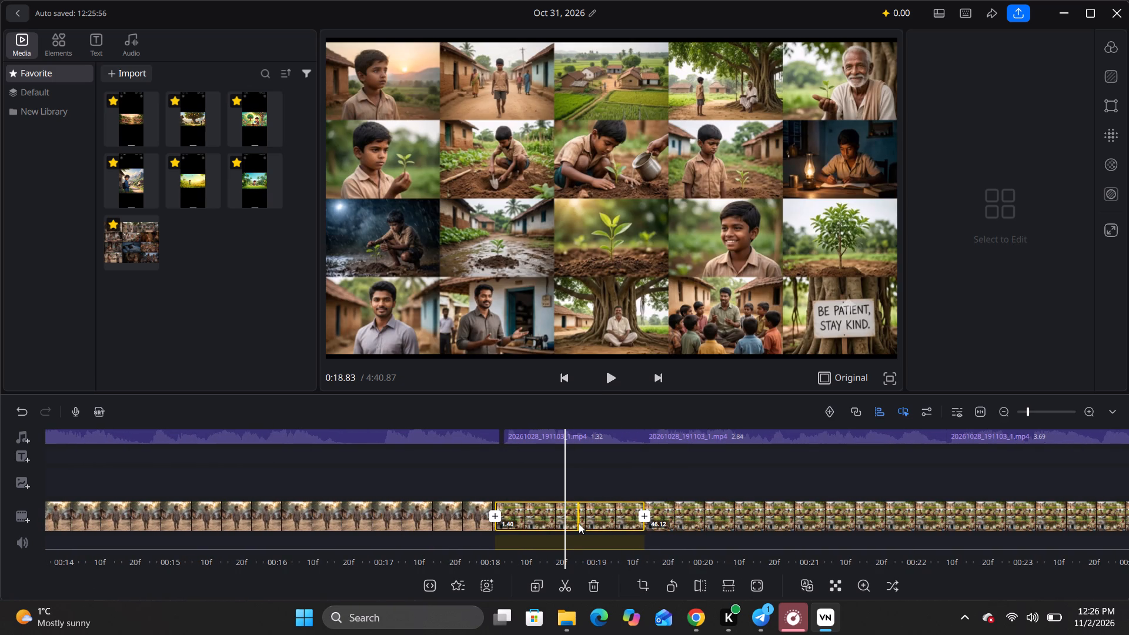
click(578, 519)
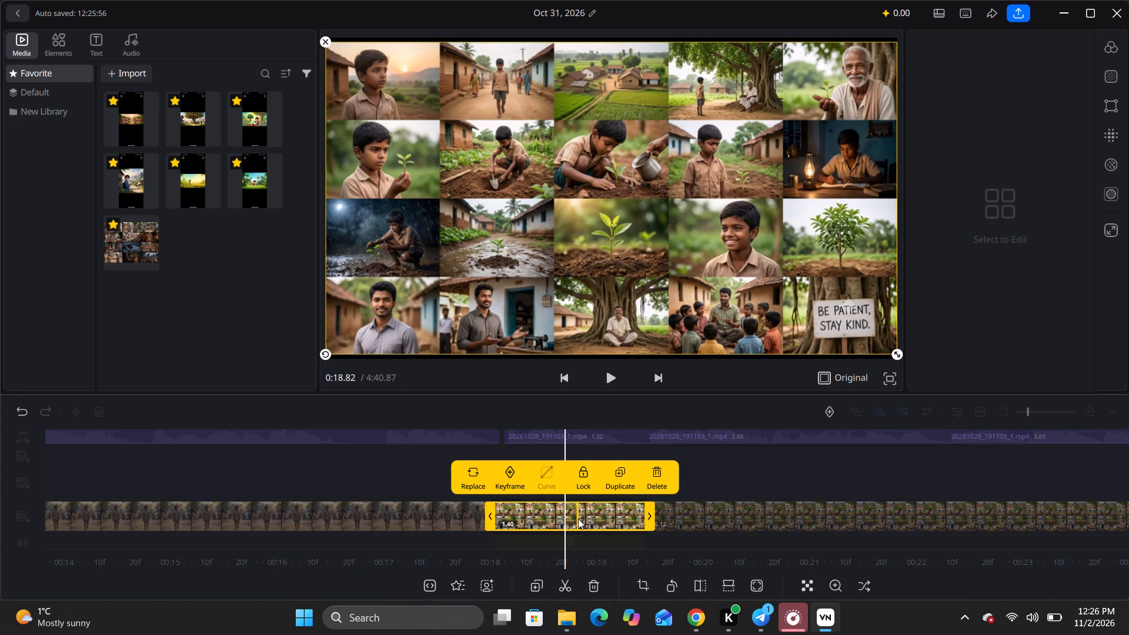
click(473, 477)
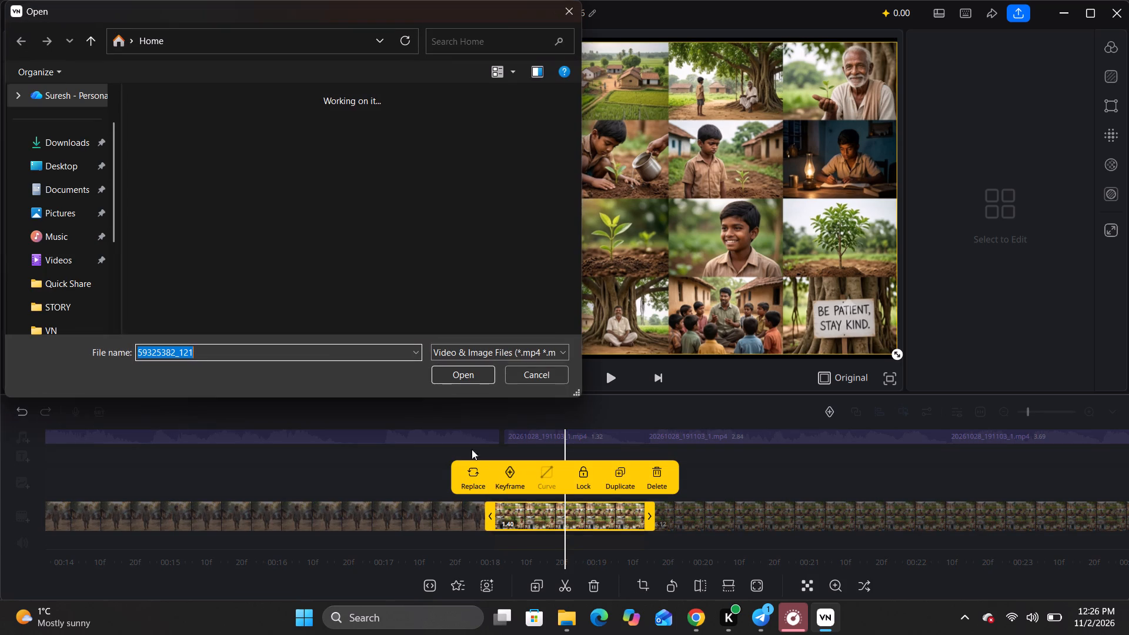
scroll(236, 227, down, 2)
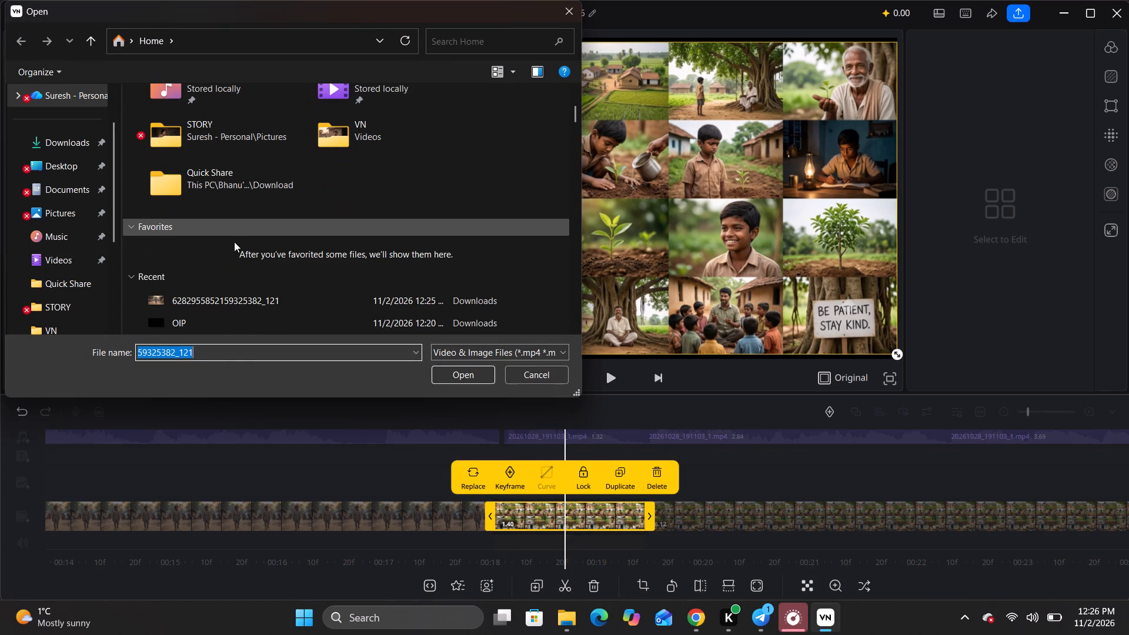
click(236, 296)
click(471, 369)
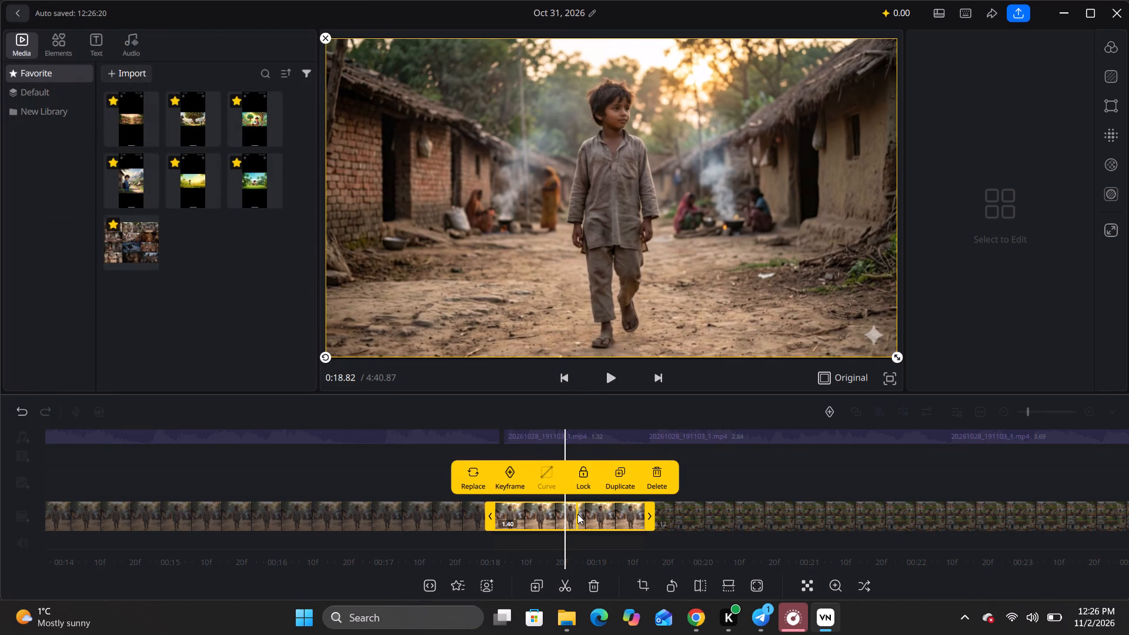
Crop the 1.40-second walking-boy clip at 16:9 with a slightly smaller frame that excludes the bottom strip and the corner watermark.
click(644, 583)
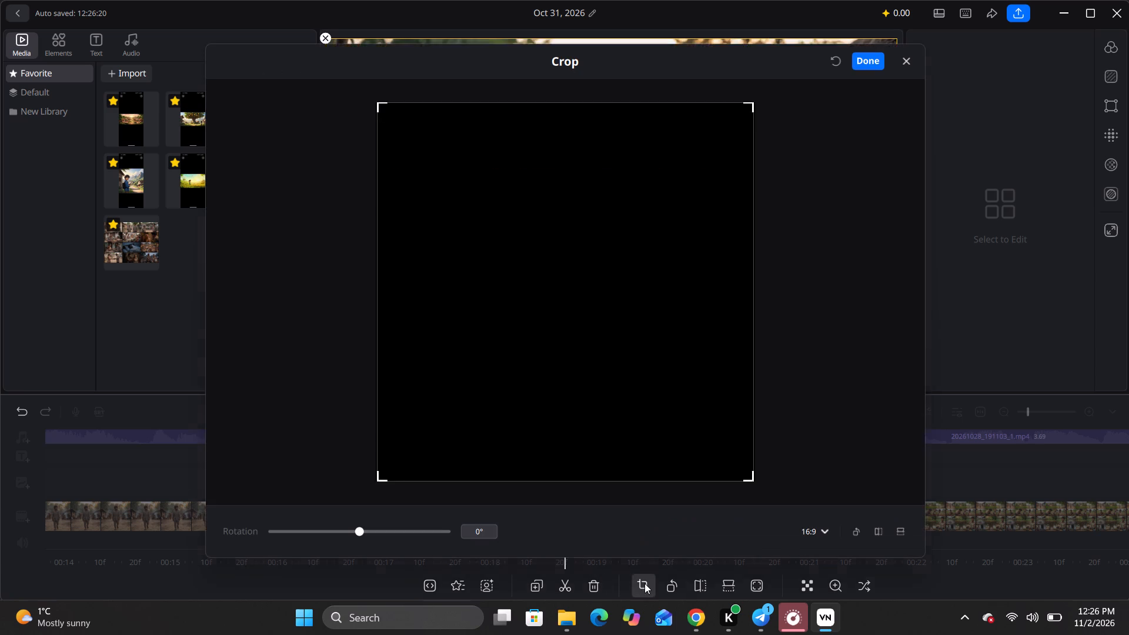
drag(562, 479, 566, 445)
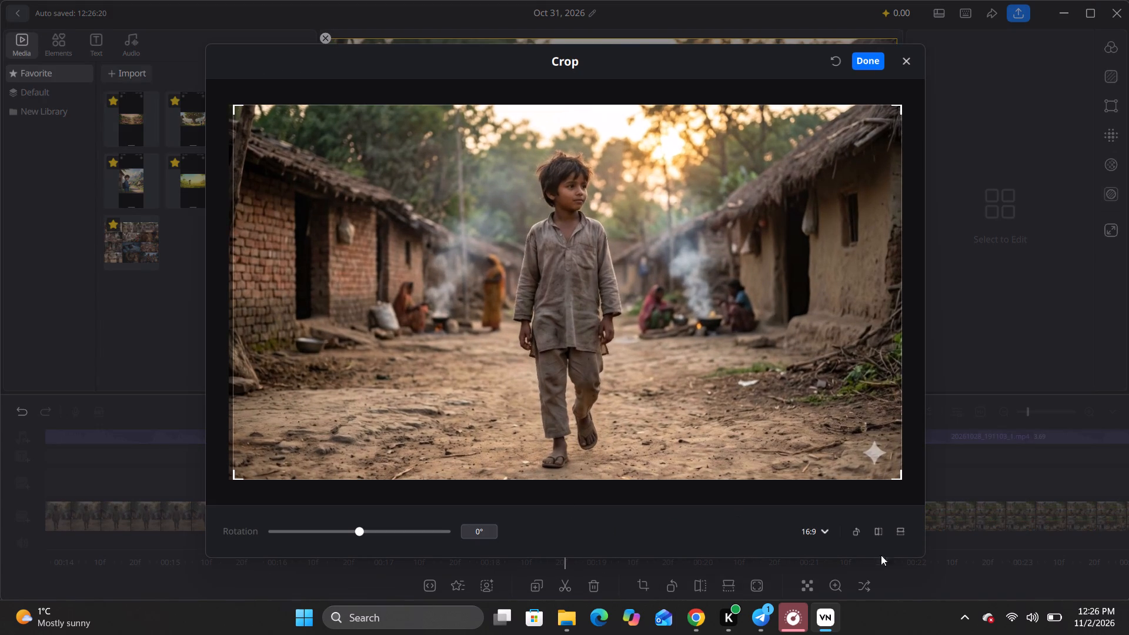
drag(903, 479, 873, 428)
drag(657, 378, 682, 378)
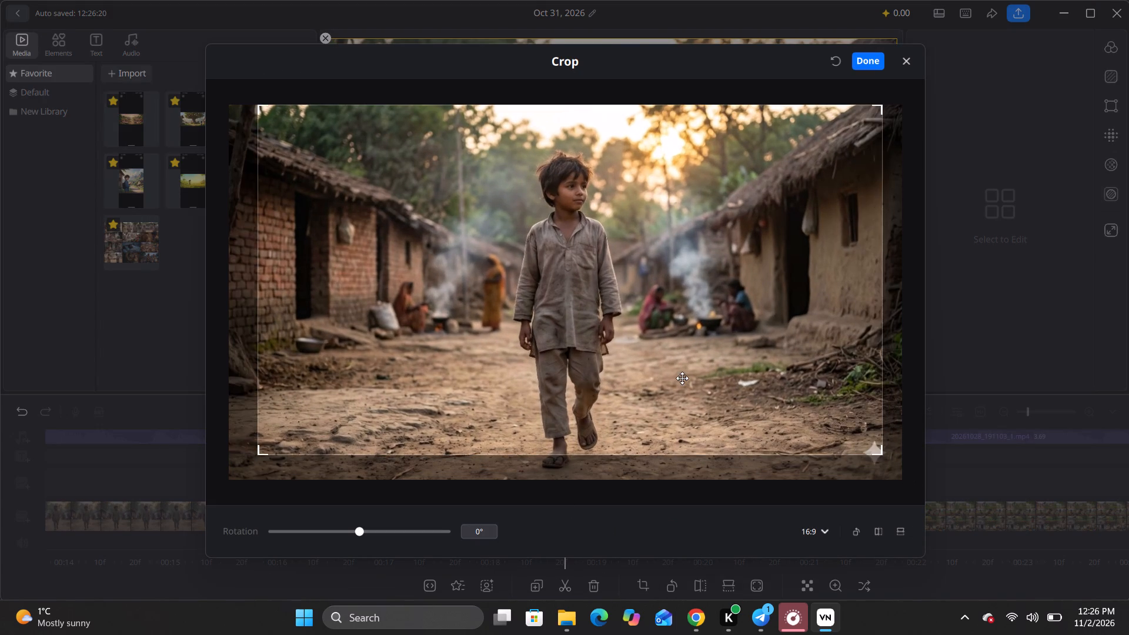
drag(682, 378, 668, 376)
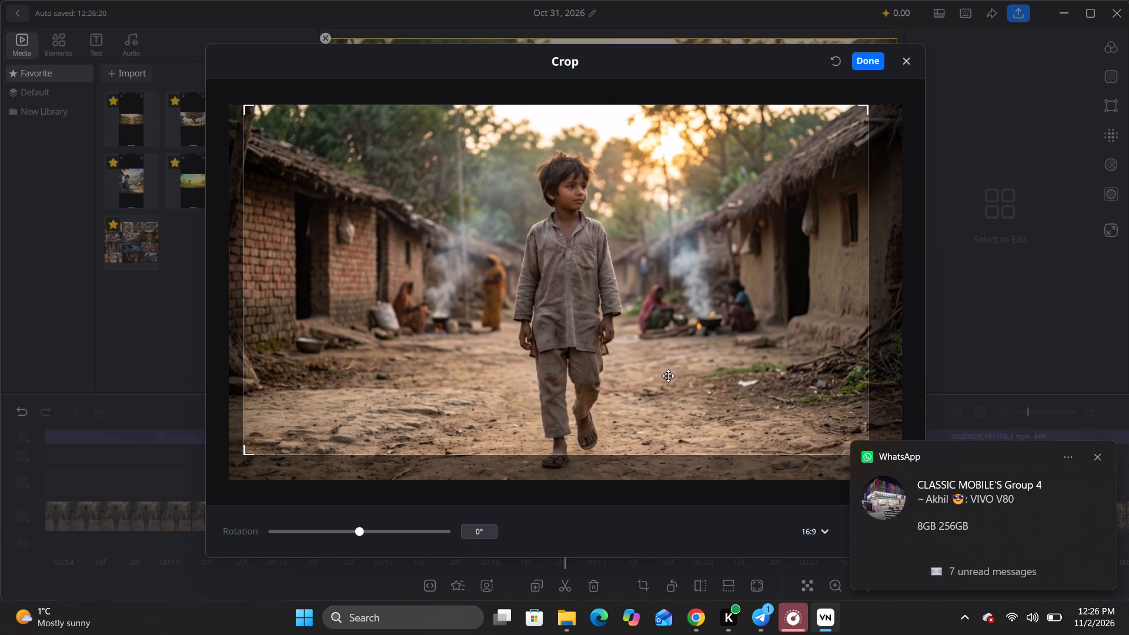
click(857, 62)
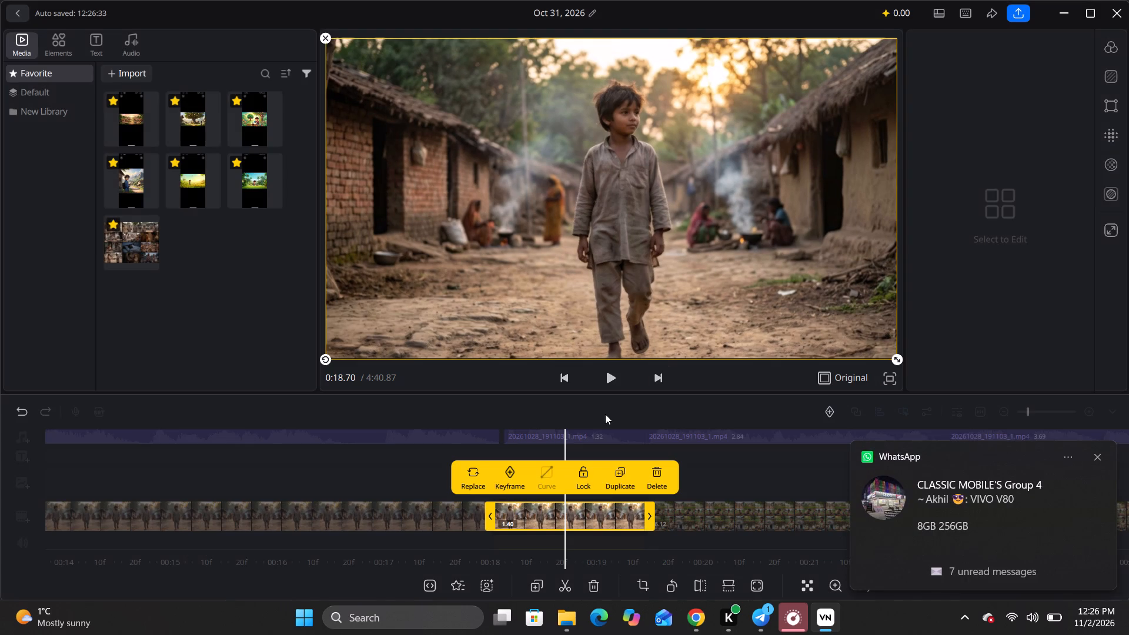
Play on from 0:18.70 to find the narration change, and split the collage clip at about 0:31.06.
key(space)
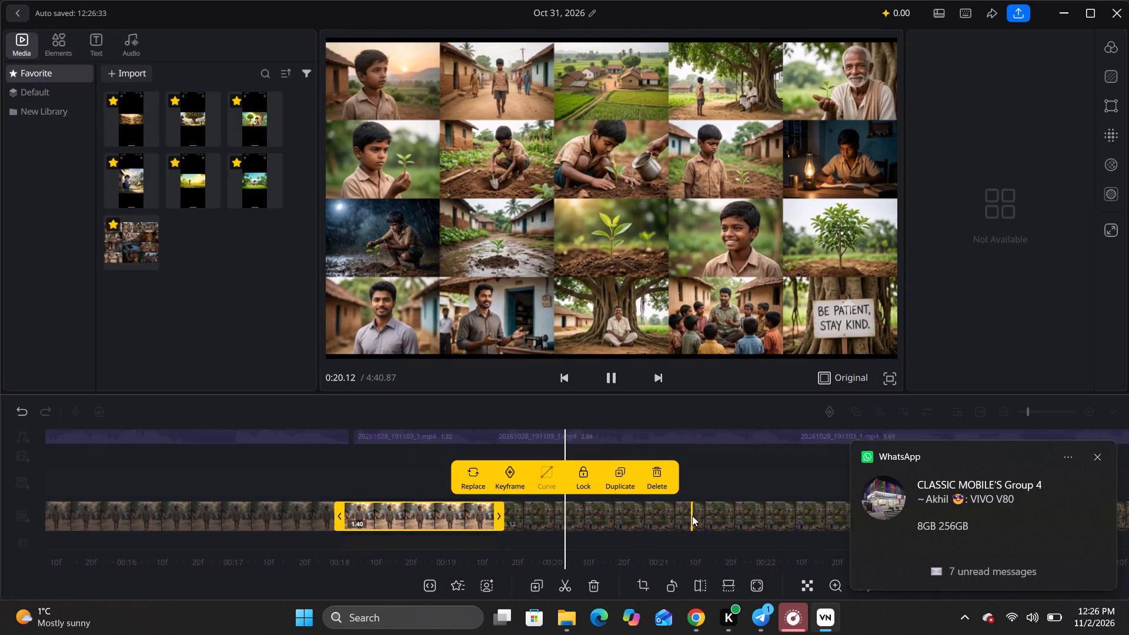
key(space)
key(space)
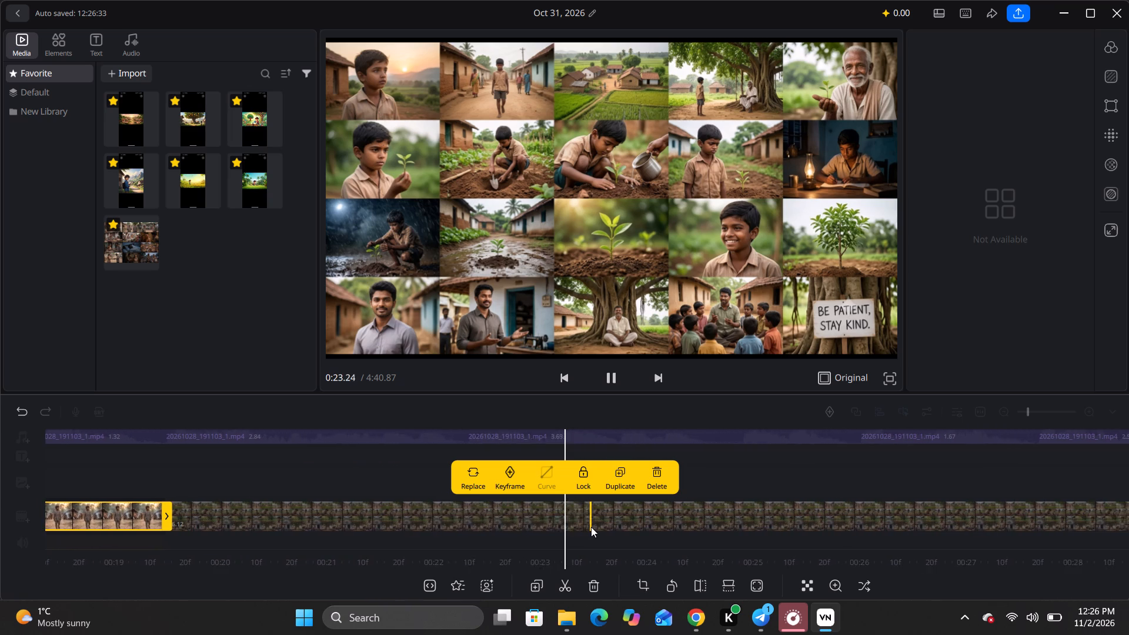
key(space)
key(space)
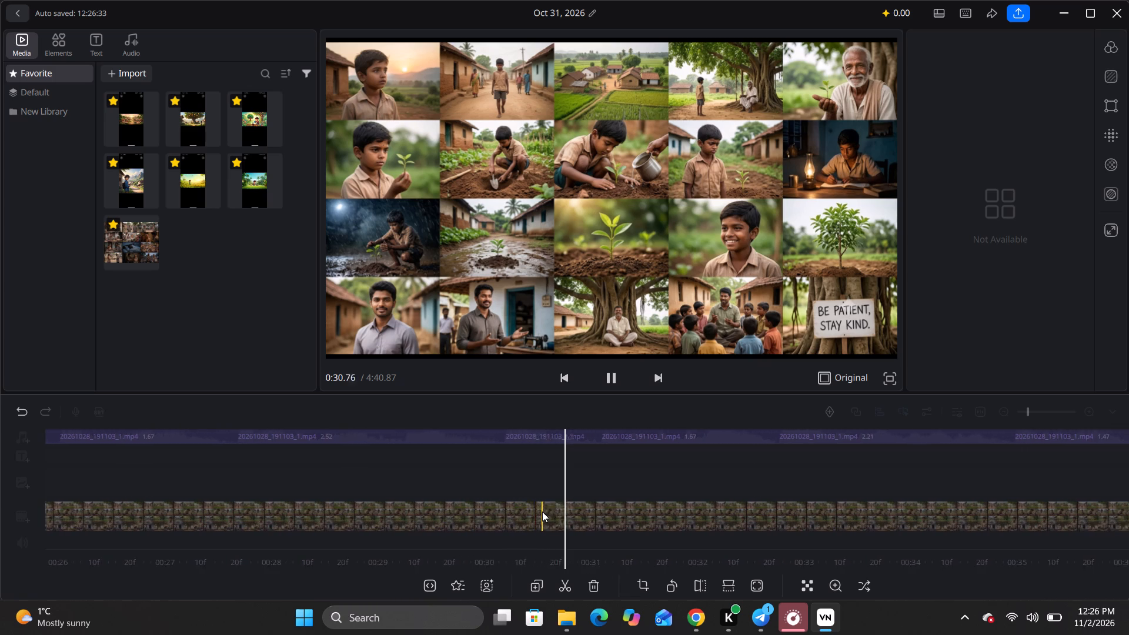
key(space)
key(space)
key(space)
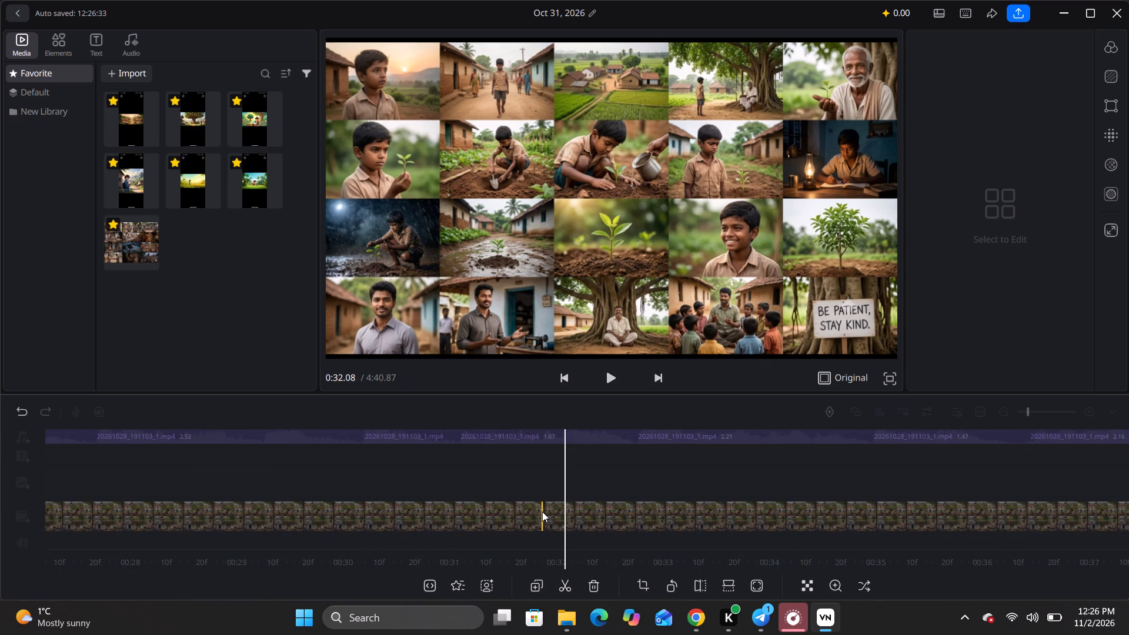
drag(485, 475, 609, 496)
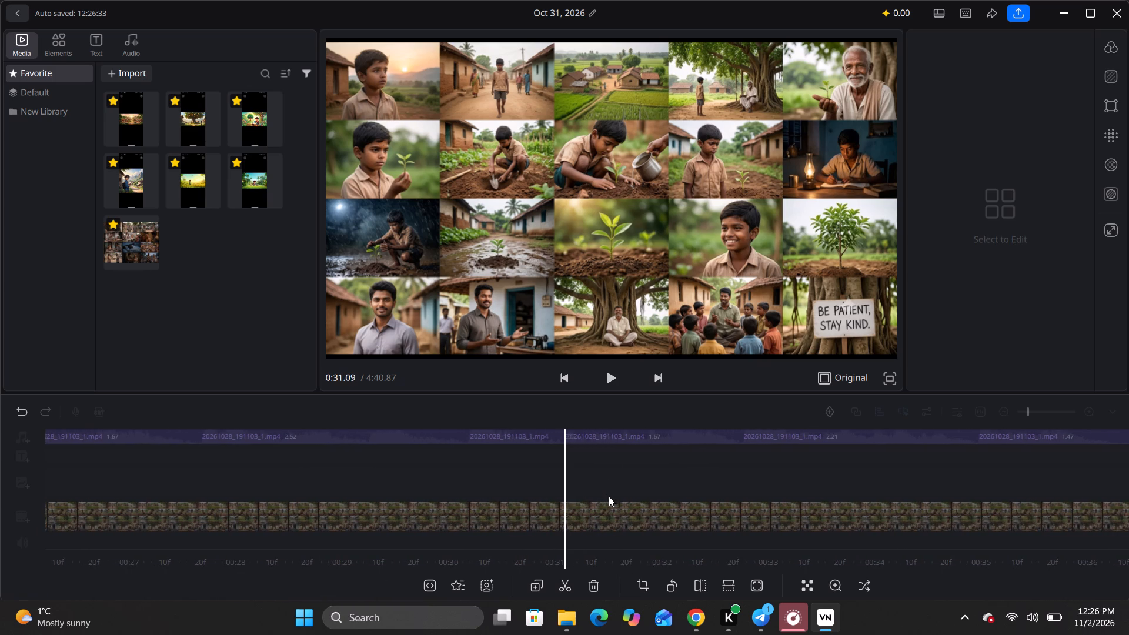
drag(609, 496, 610, 499)
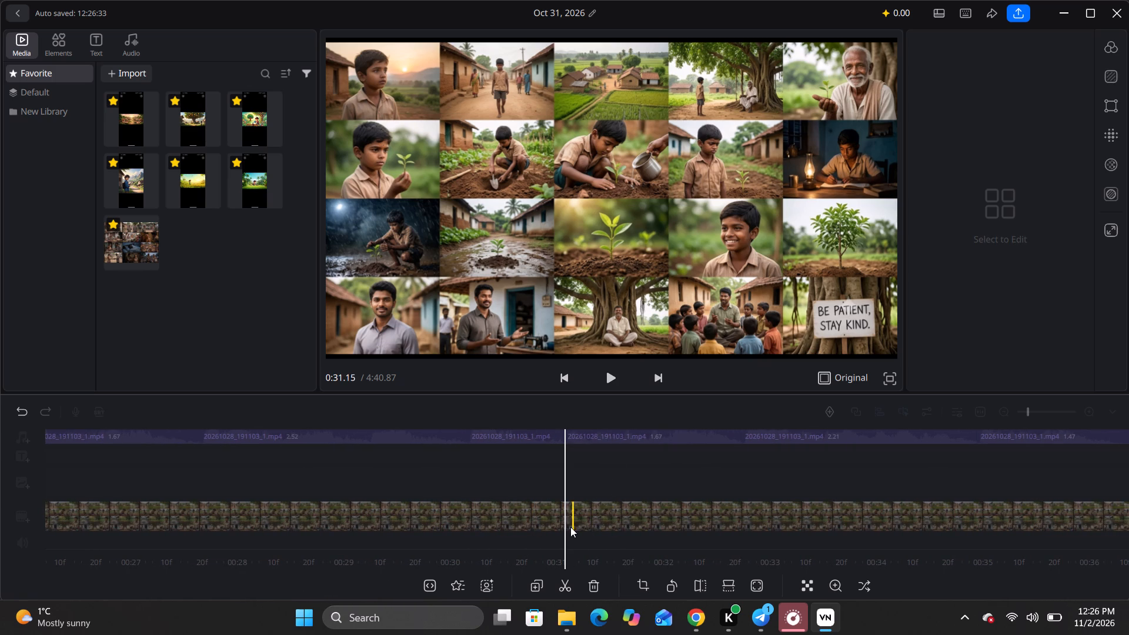
click(564, 519)
click(564, 519)
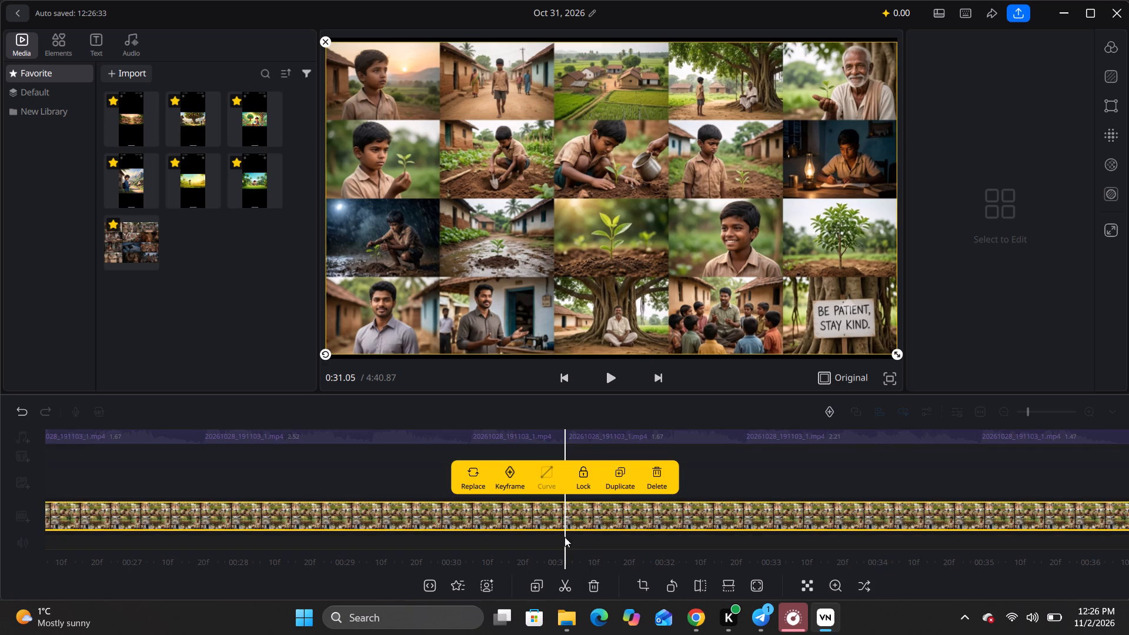
click(564, 579)
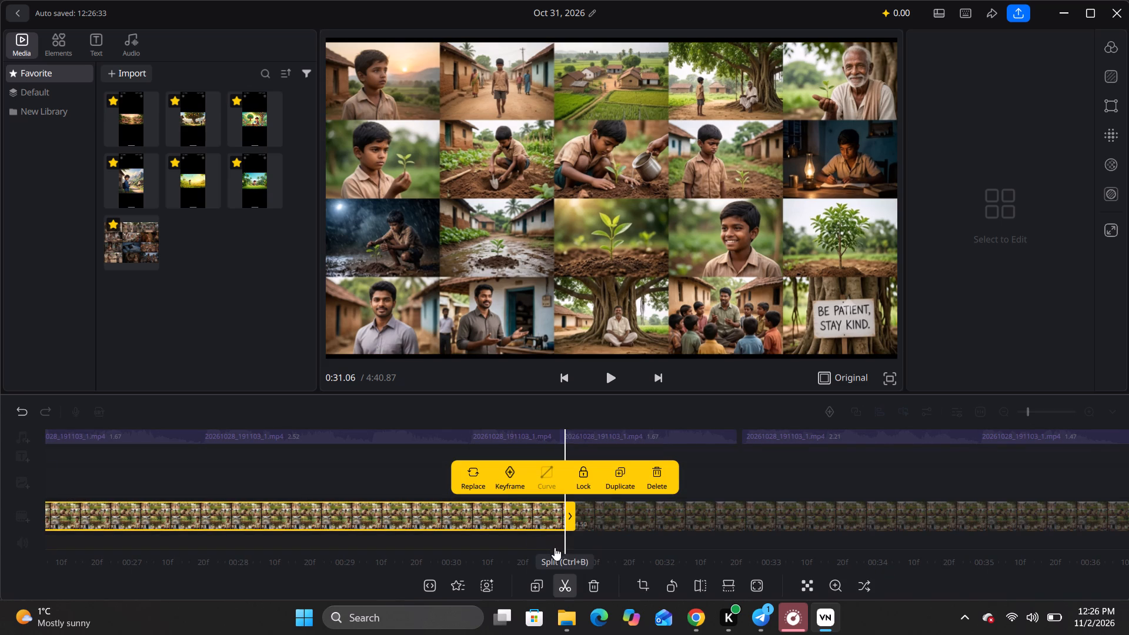
drag(590, 561, 681, 562)
click(479, 509)
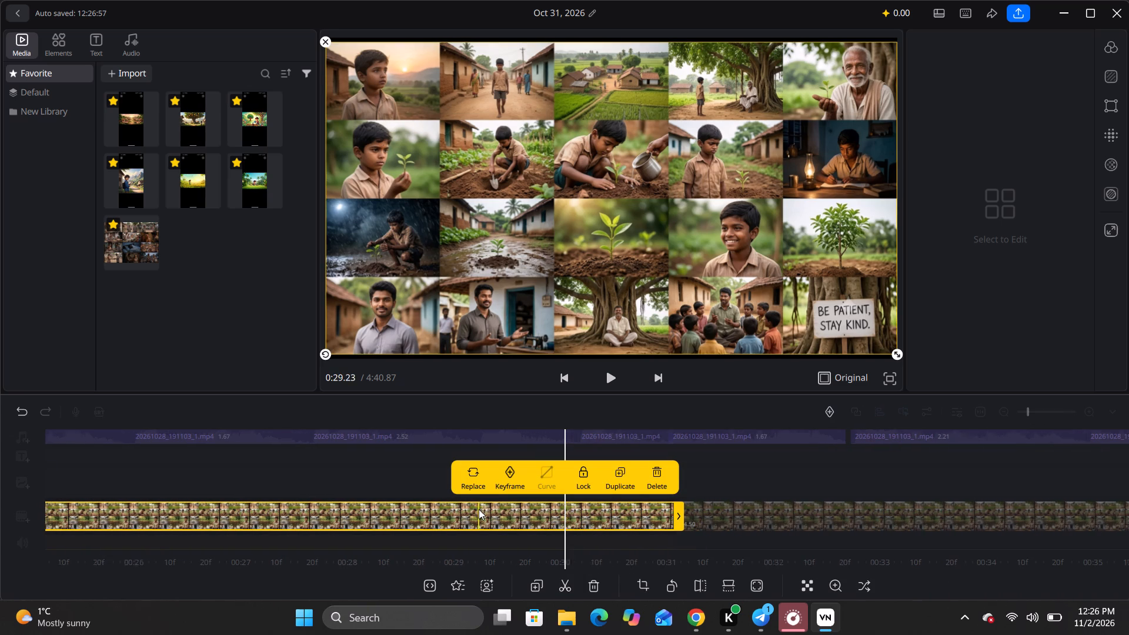
click(468, 467)
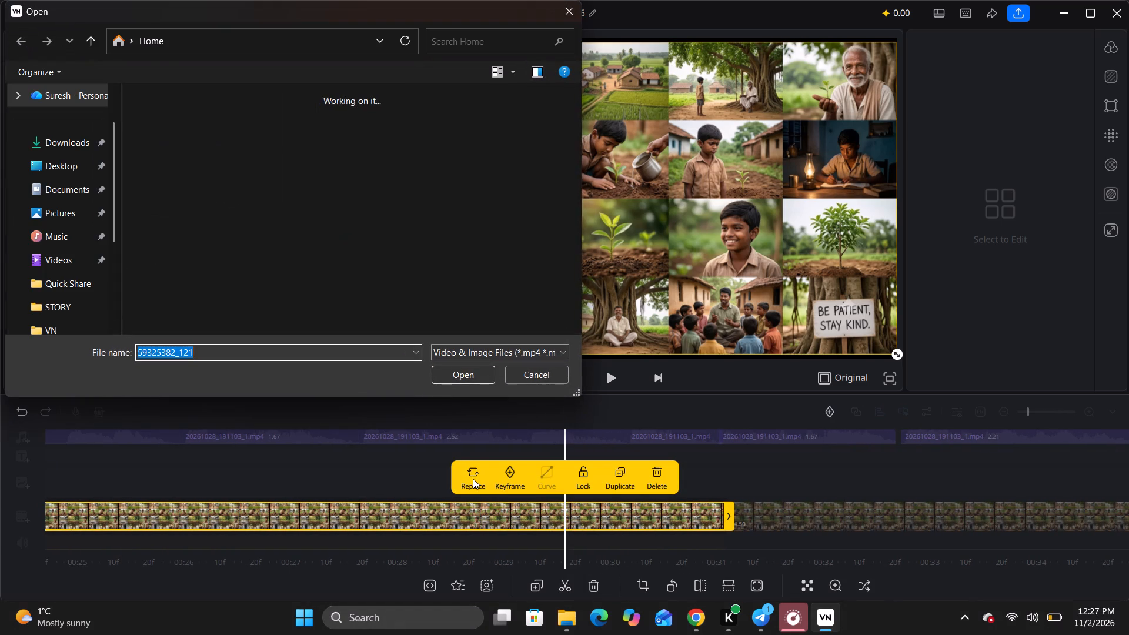
scroll(44, 280, down, 1)
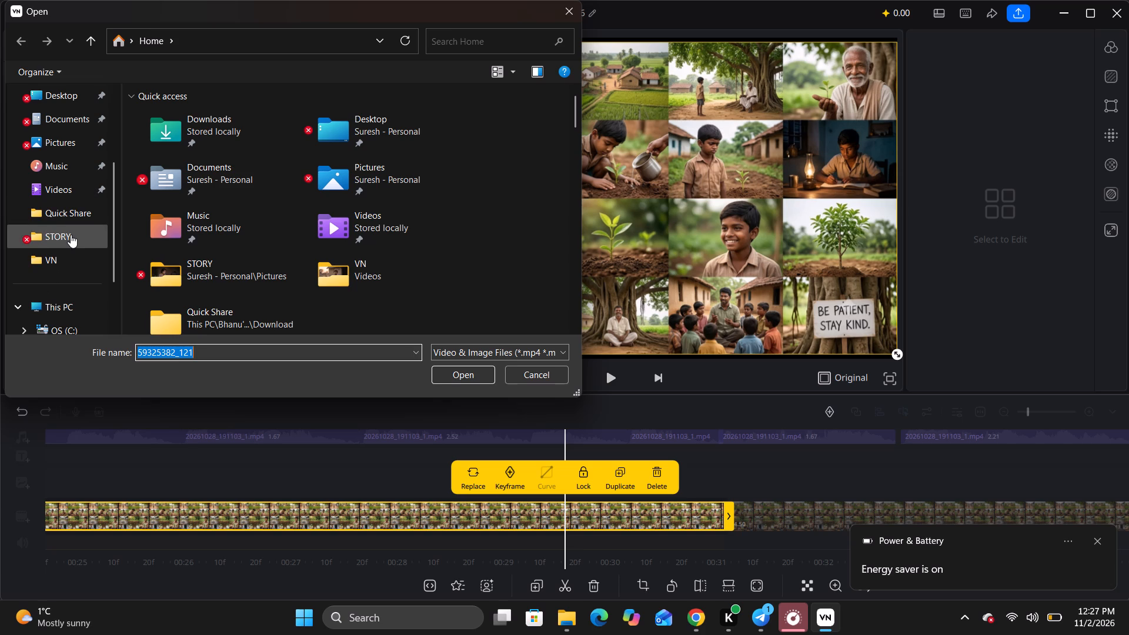
click(71, 235)
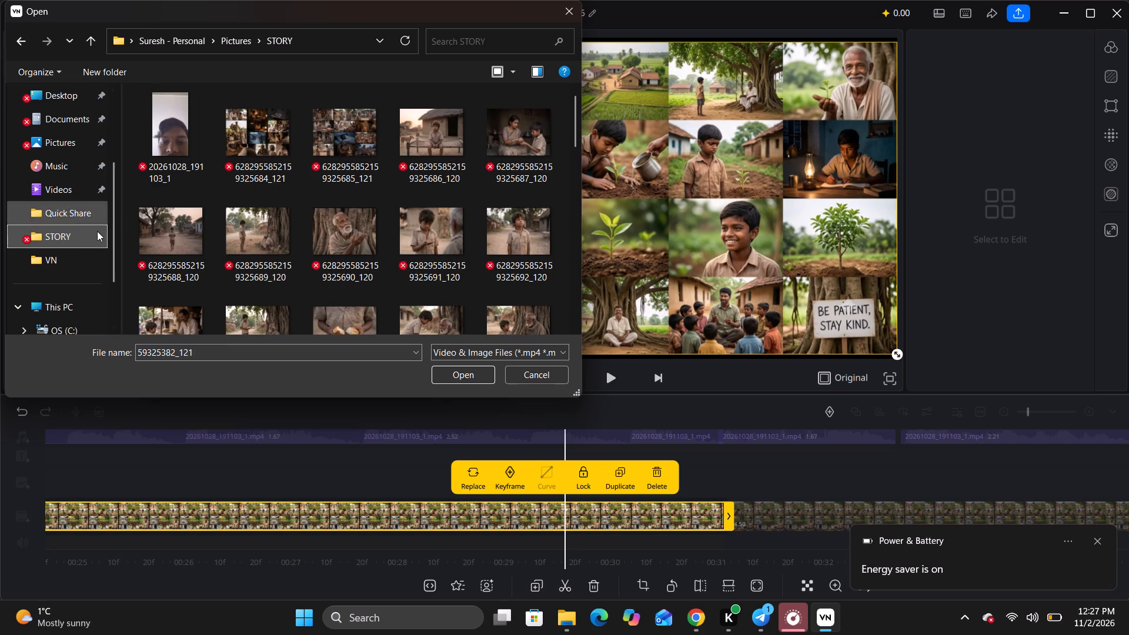
scroll(275, 252, down, 3)
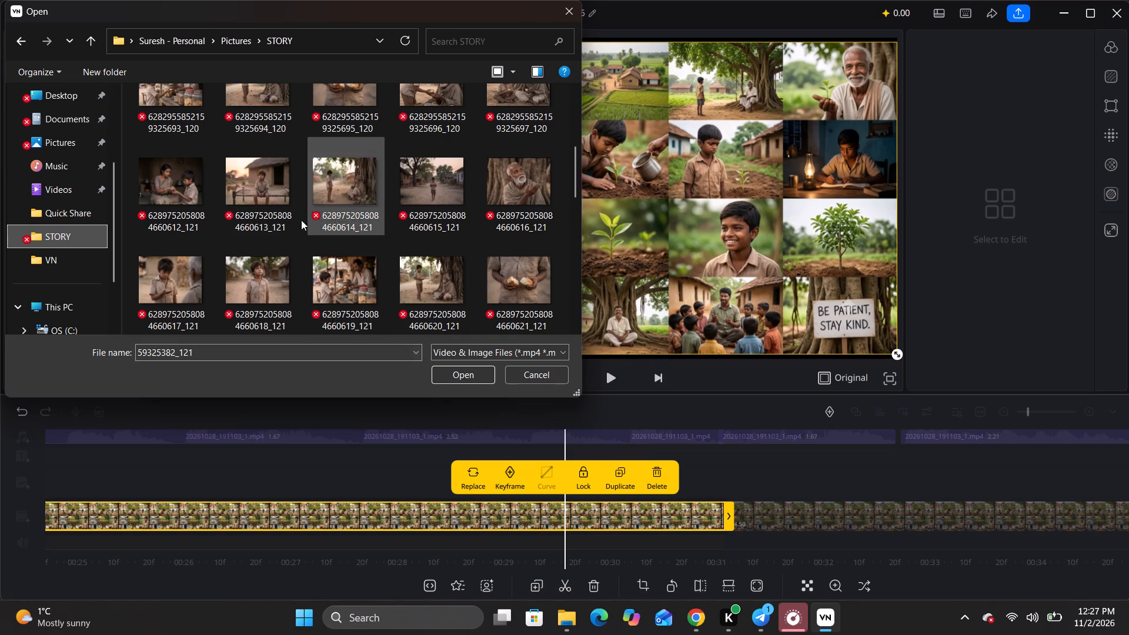
click(185, 193)
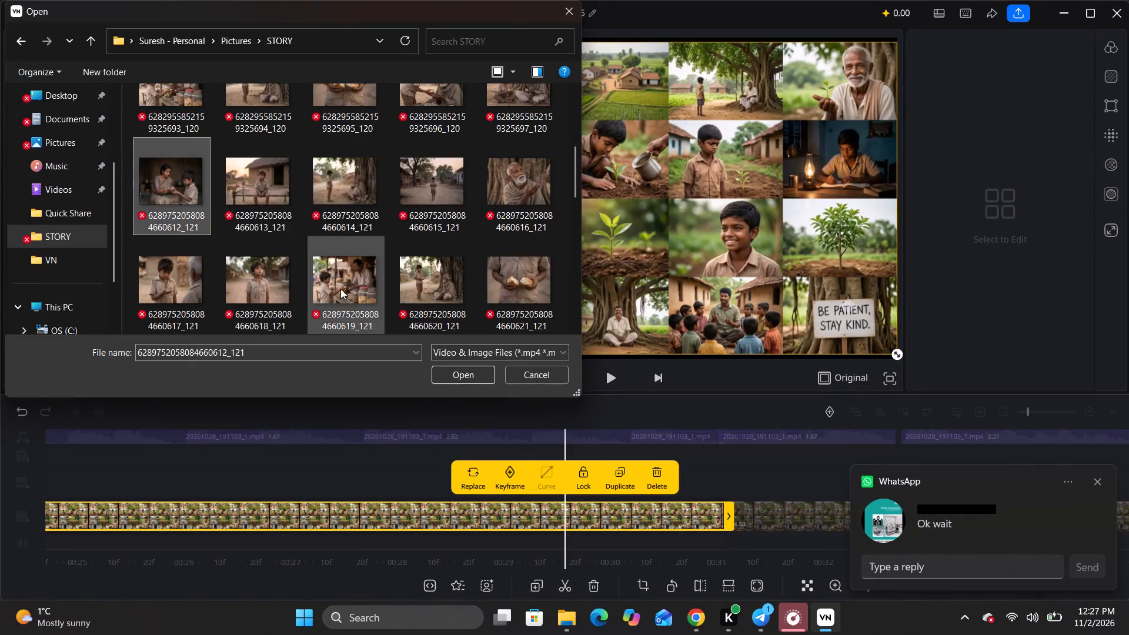
click(456, 378)
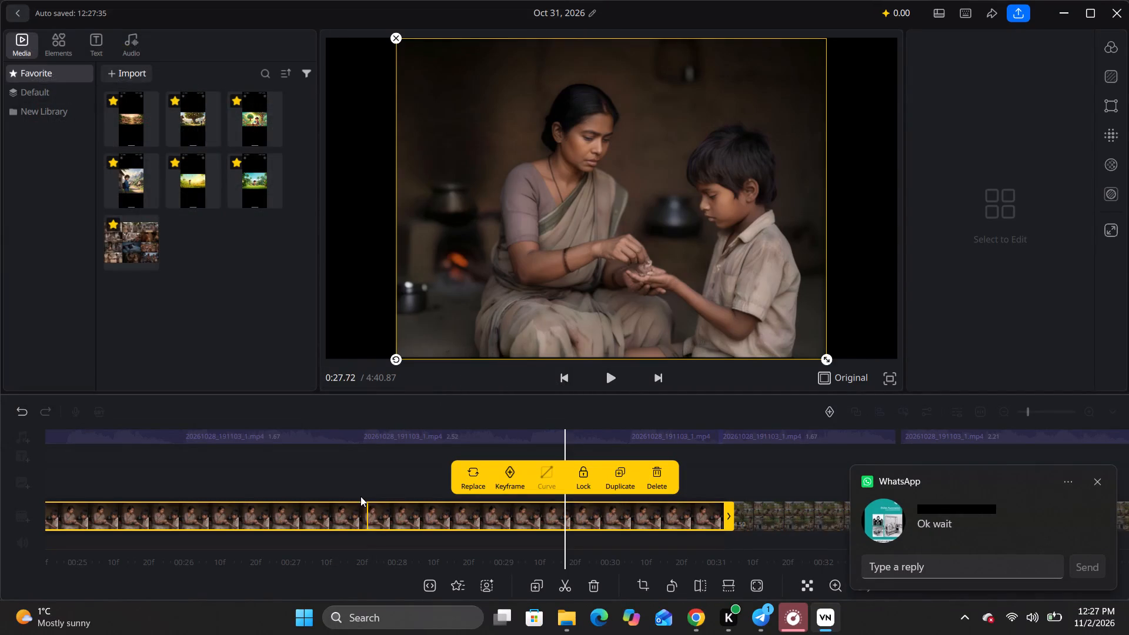
Crop the woman-and-boy clip at 16:9 across the full image width, keeping both heads and their joined hands in frame.
click(643, 591)
click(552, 263)
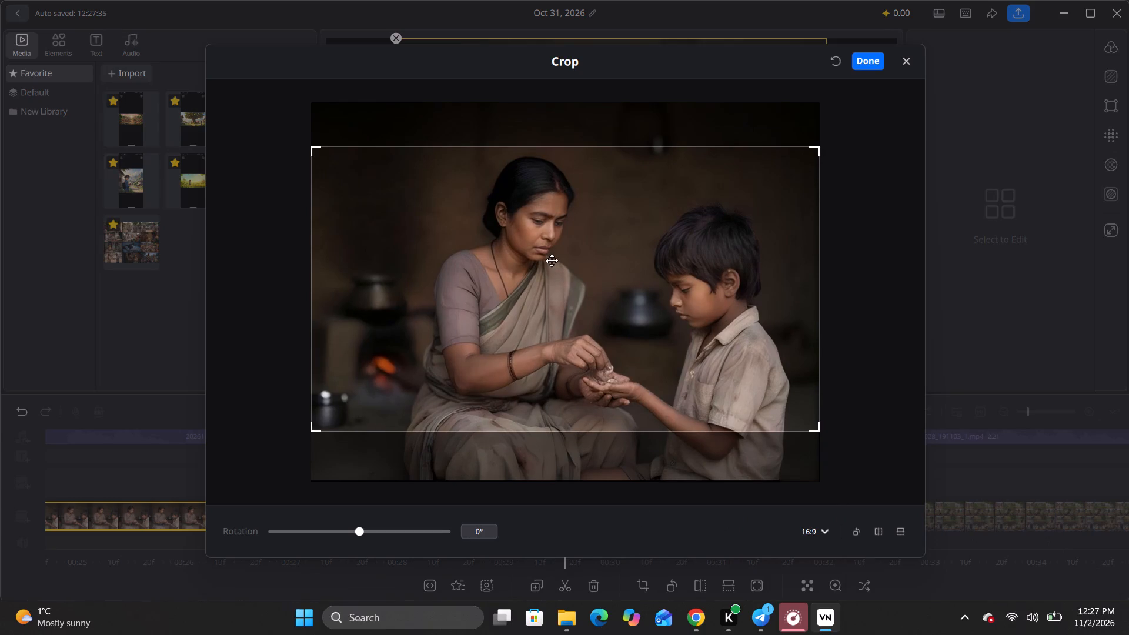
click(877, 65)
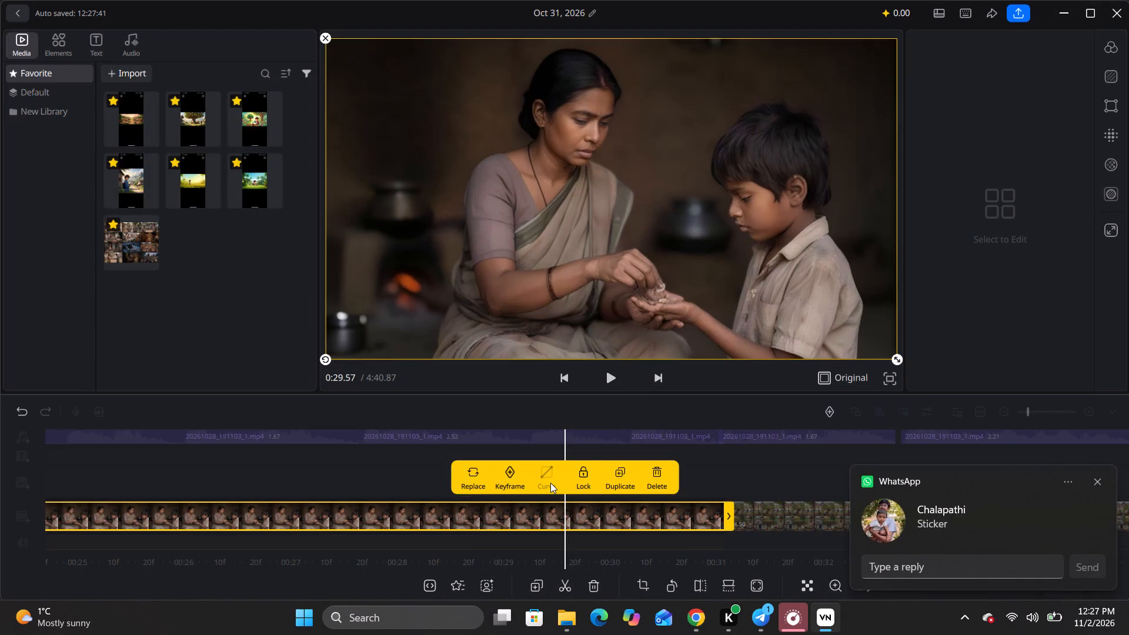
key(space)
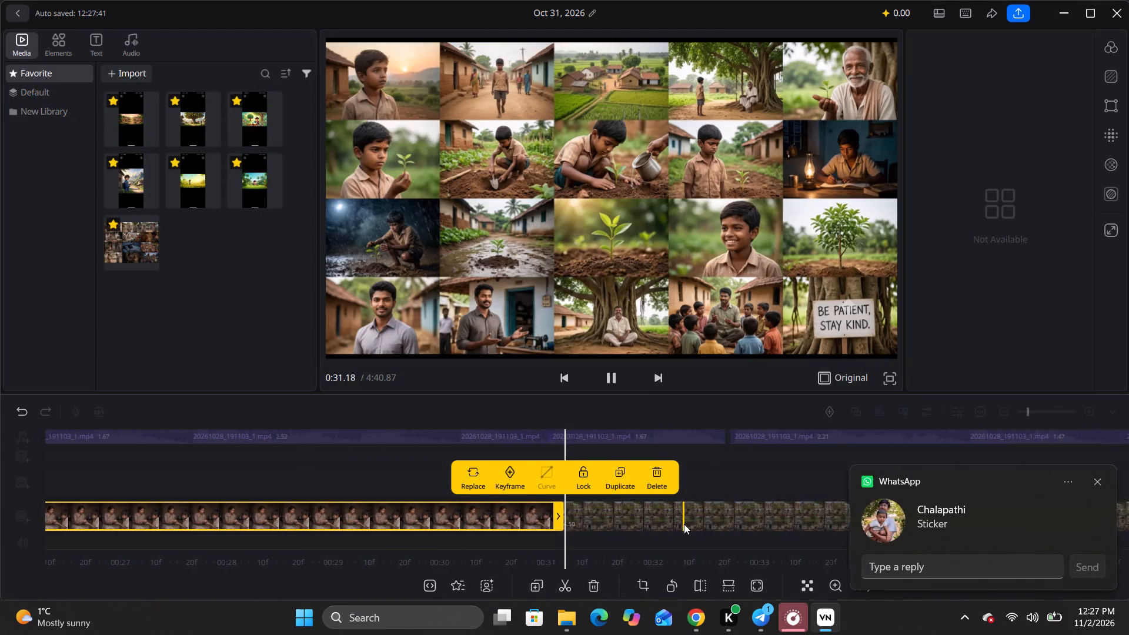
key(space)
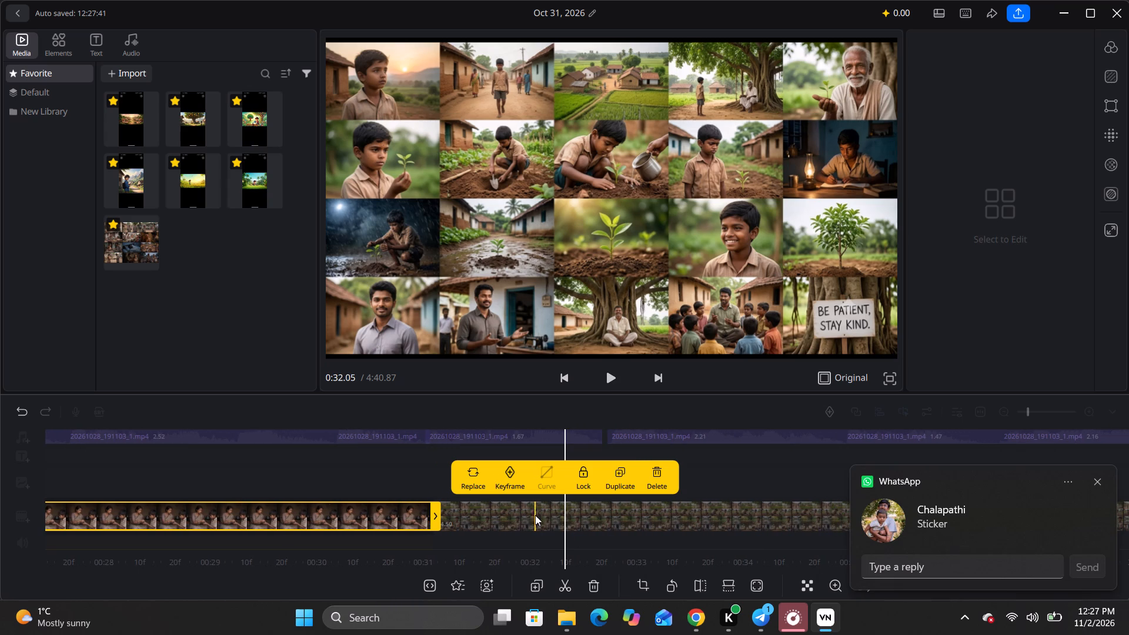
click(533, 521)
click(504, 506)
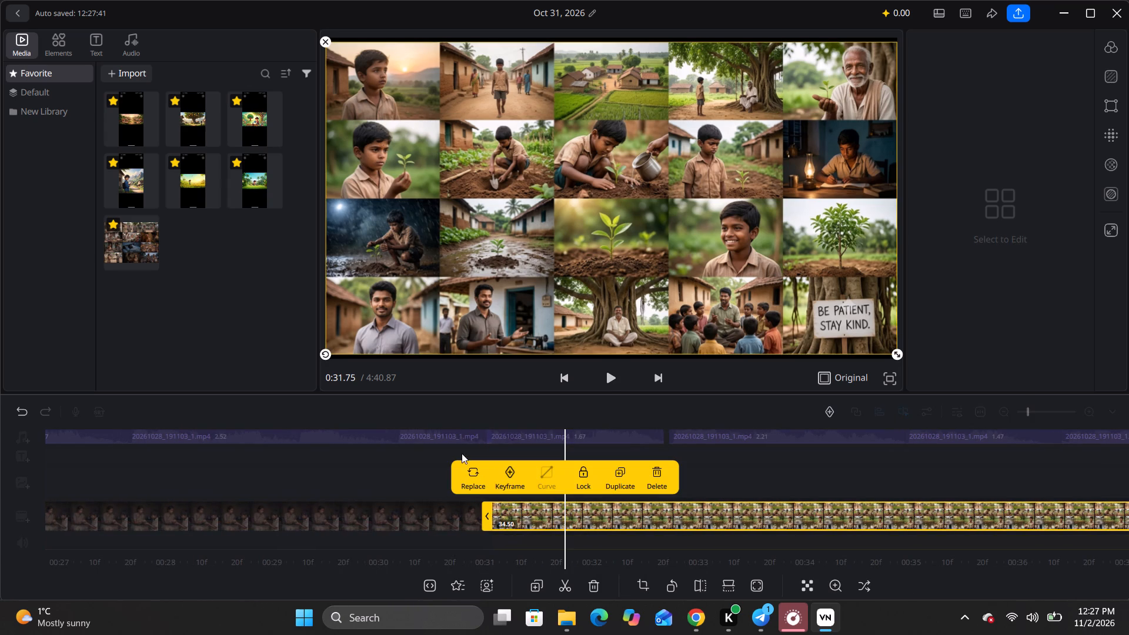
click(470, 466)
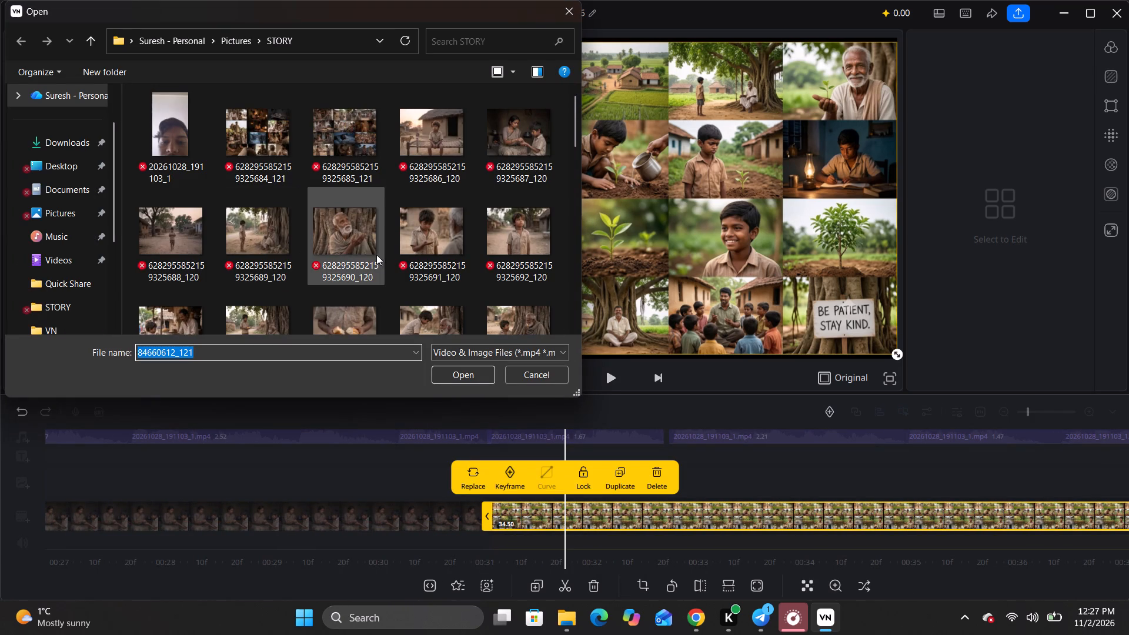
scroll(270, 229, down, 2)
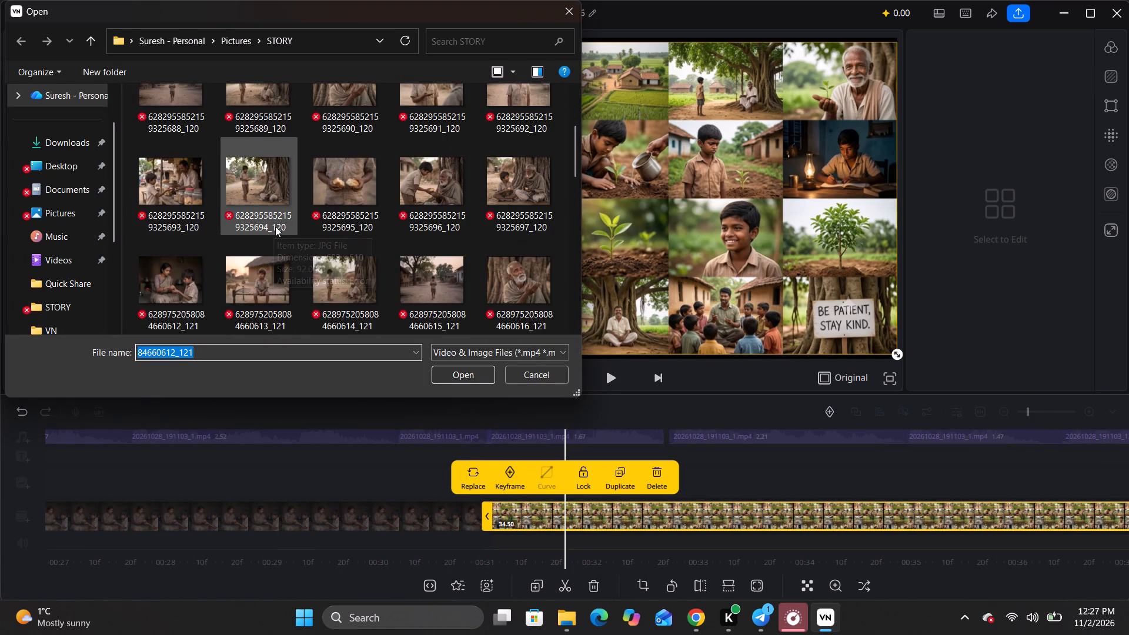
scroll(282, 225, down, 2)
scroll(290, 193, up, 1)
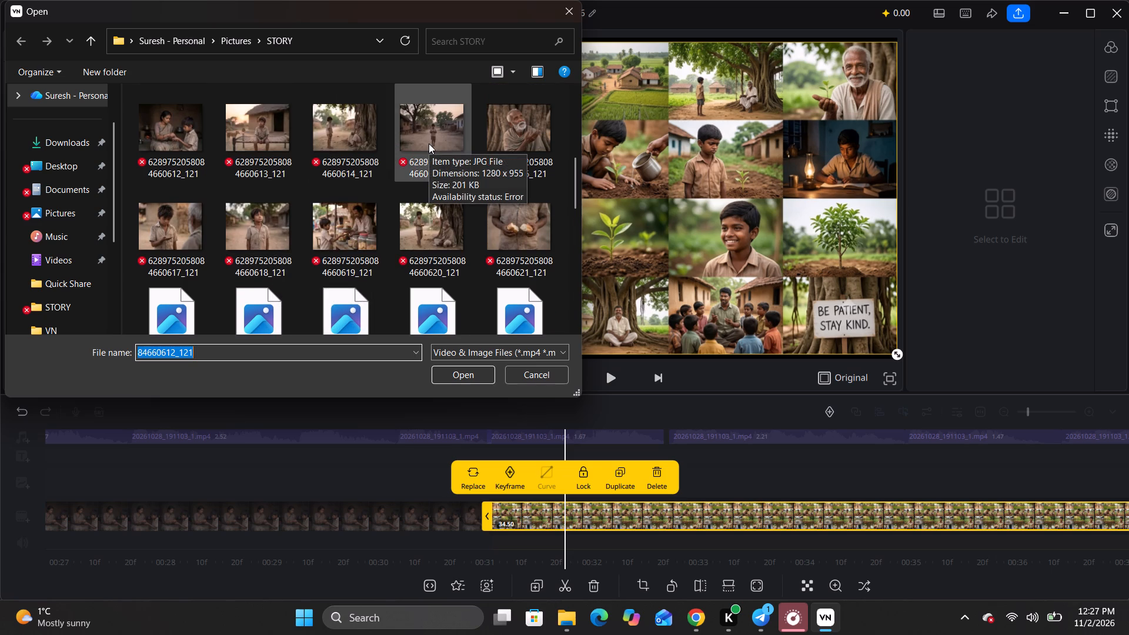
click(429, 143)
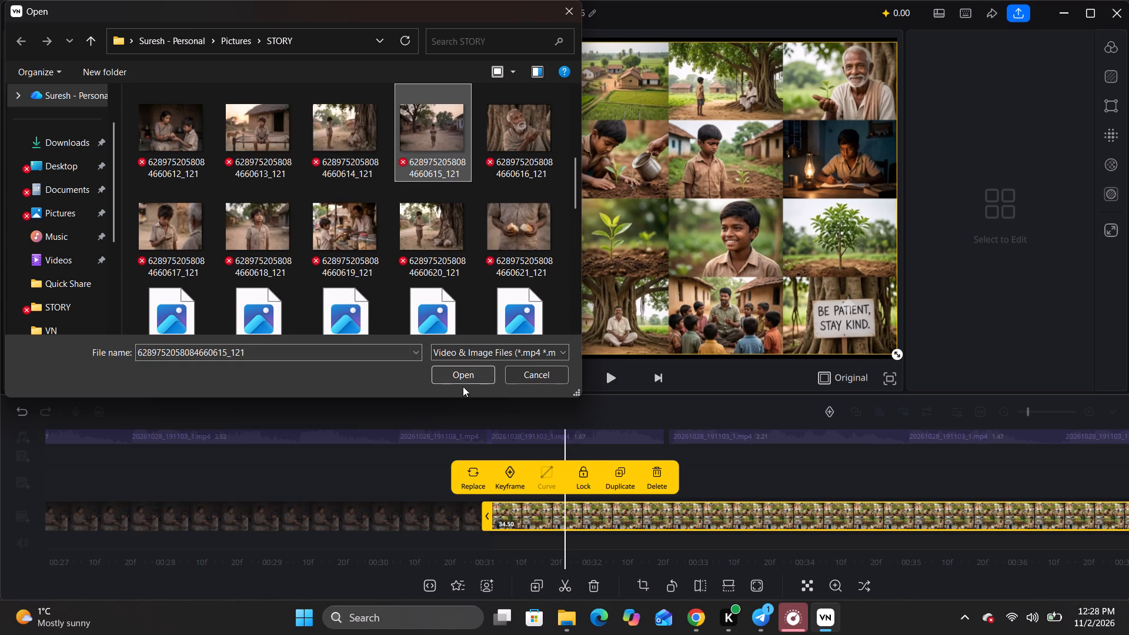
click(464, 379)
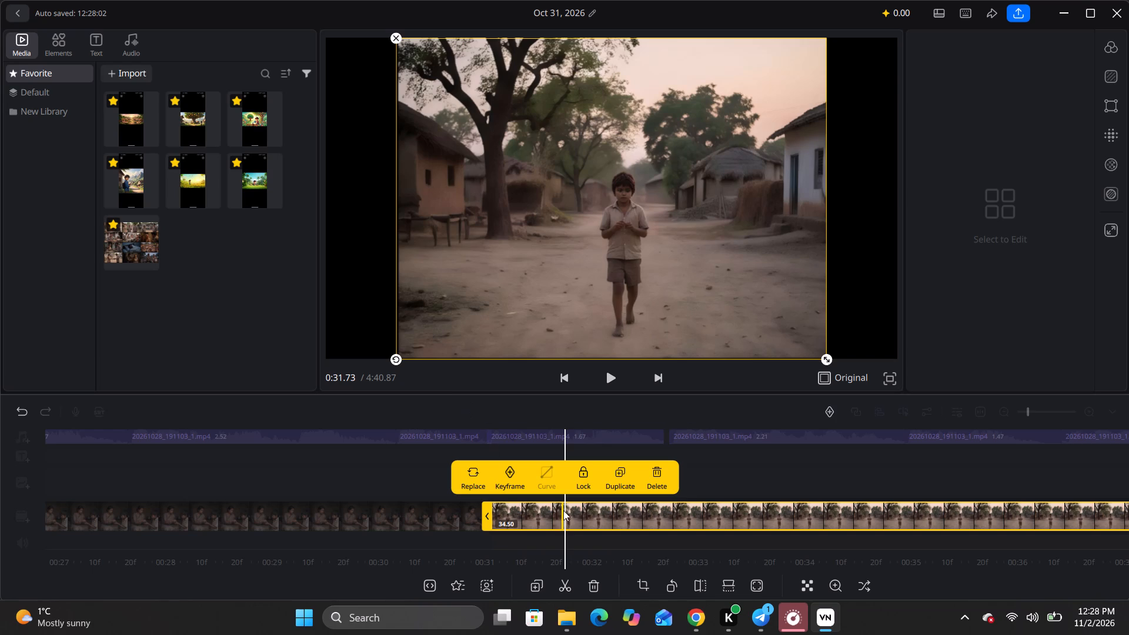
Crop the 34.50-second village-path clip at 16:9, lowering the full-width frame to the image's bottom edge.
click(646, 587)
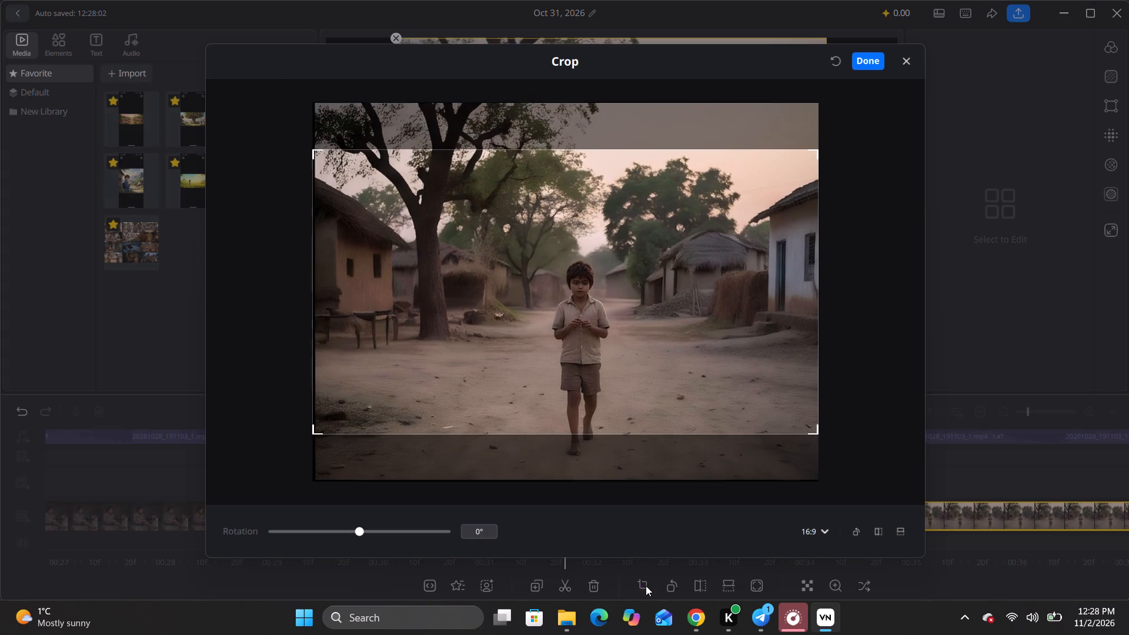
drag(563, 262, 563, 311)
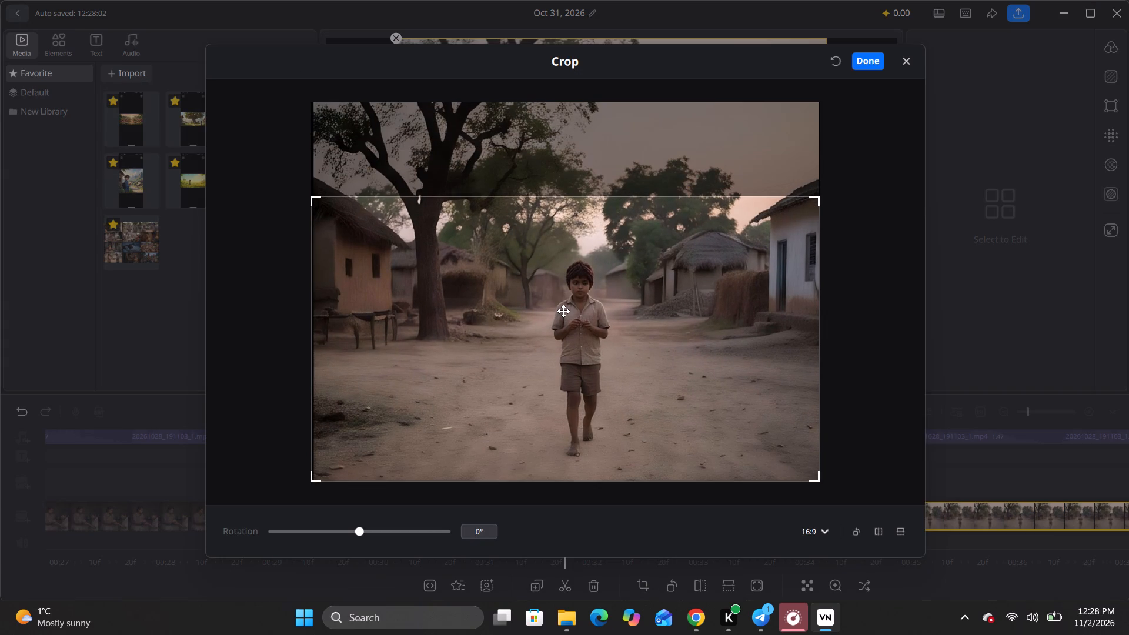
drag(563, 311, 563, 314)
click(866, 59)
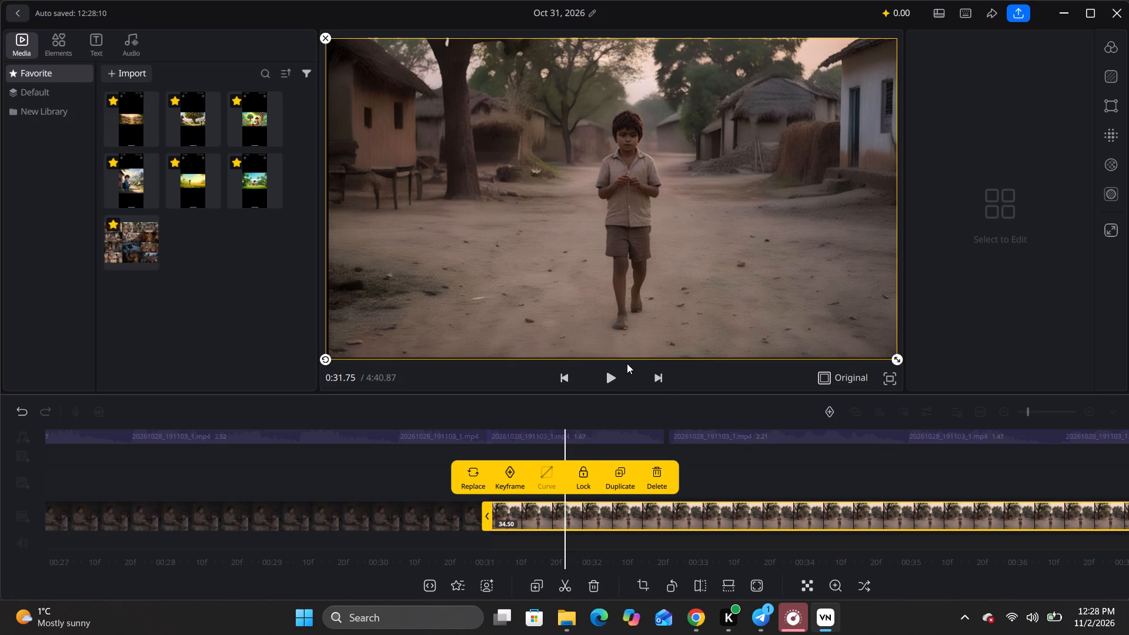
Play on through the village-path clip and split it at about 0:36.05.
key(space)
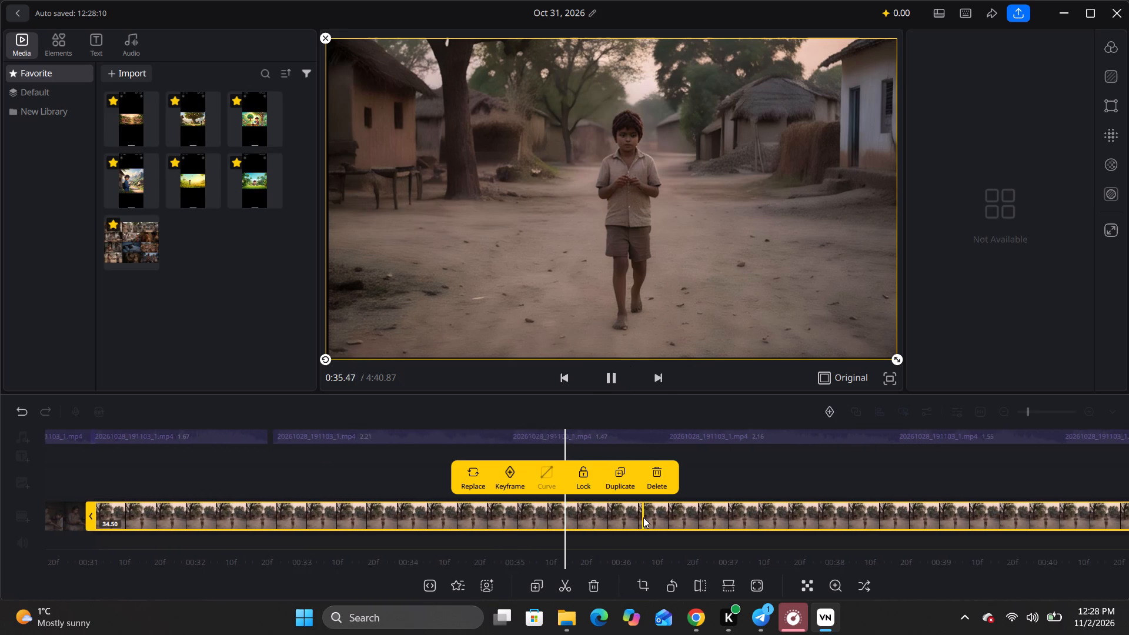
key(space)
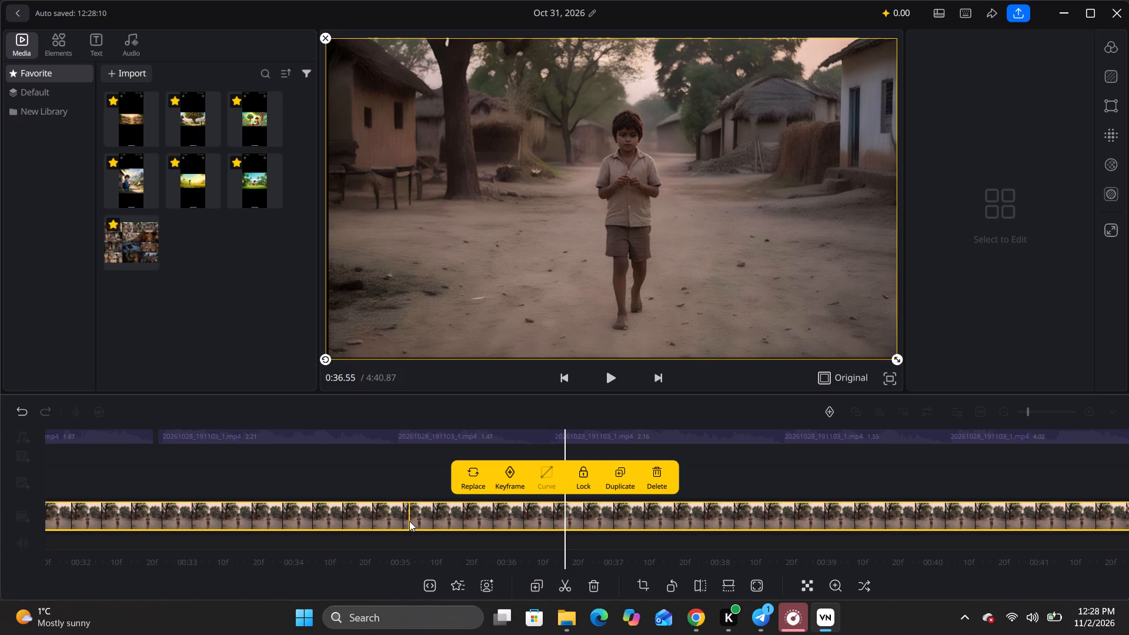
click(513, 523)
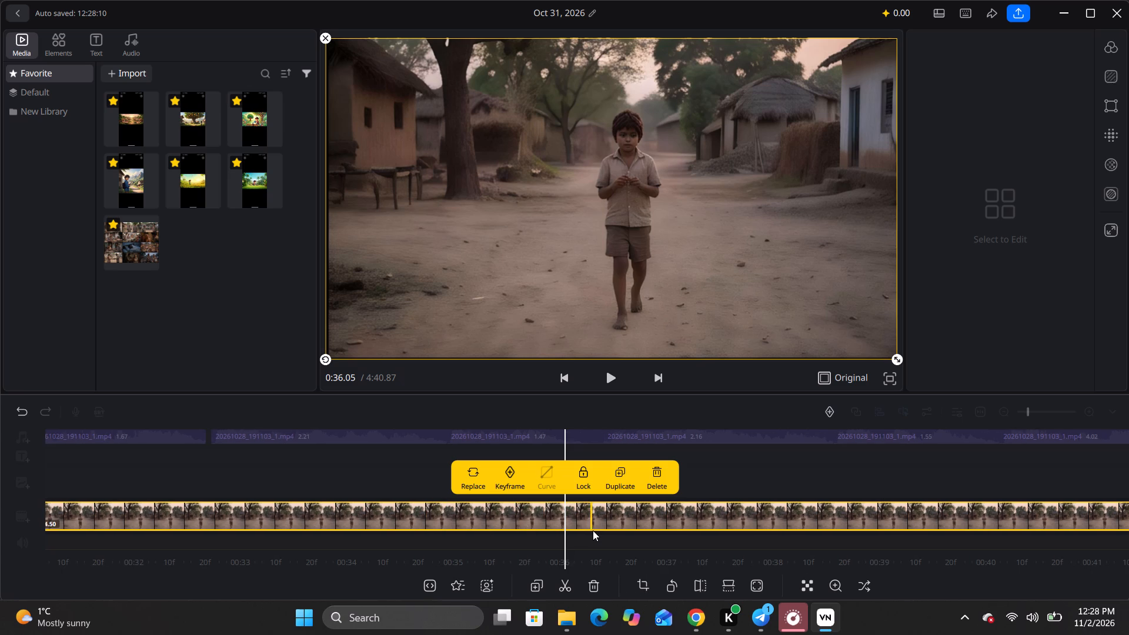
click(569, 594)
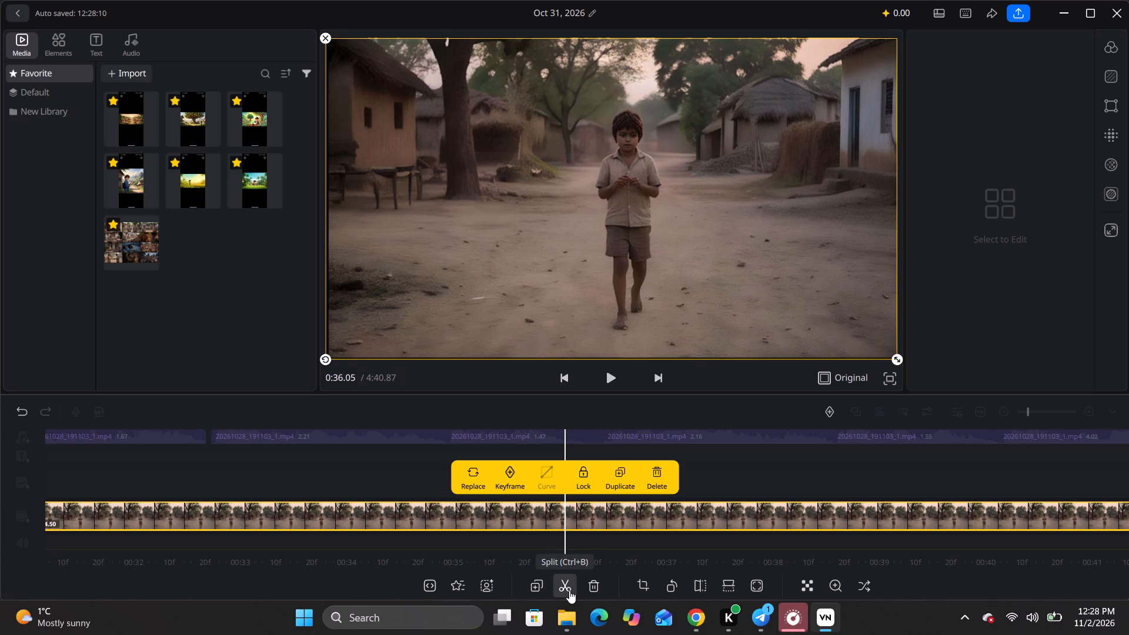
key(space)
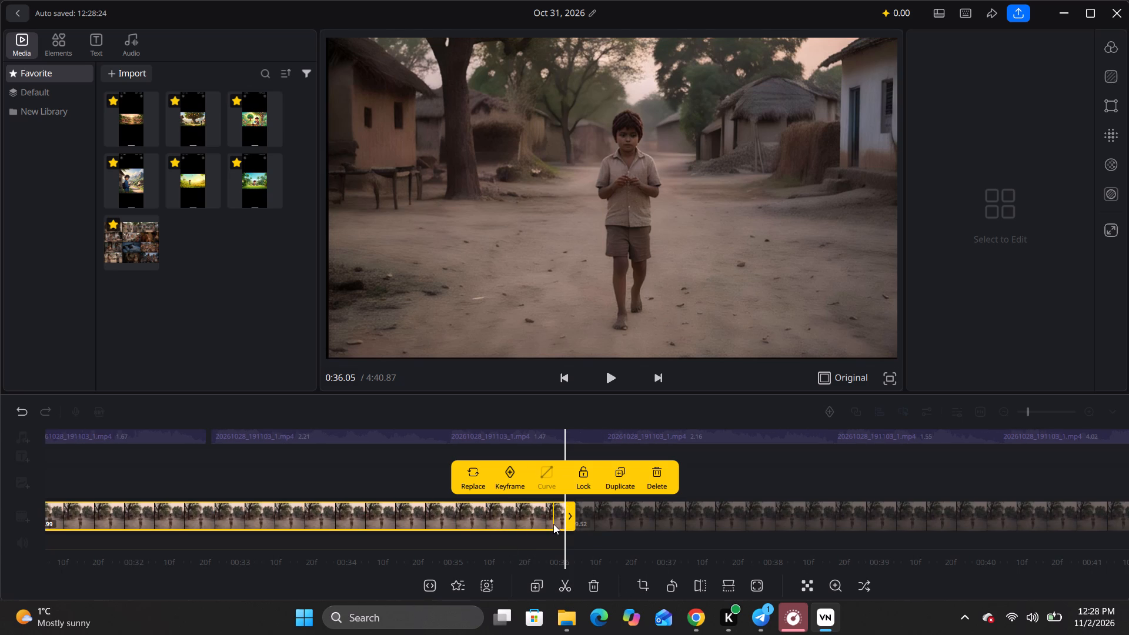
click(557, 524)
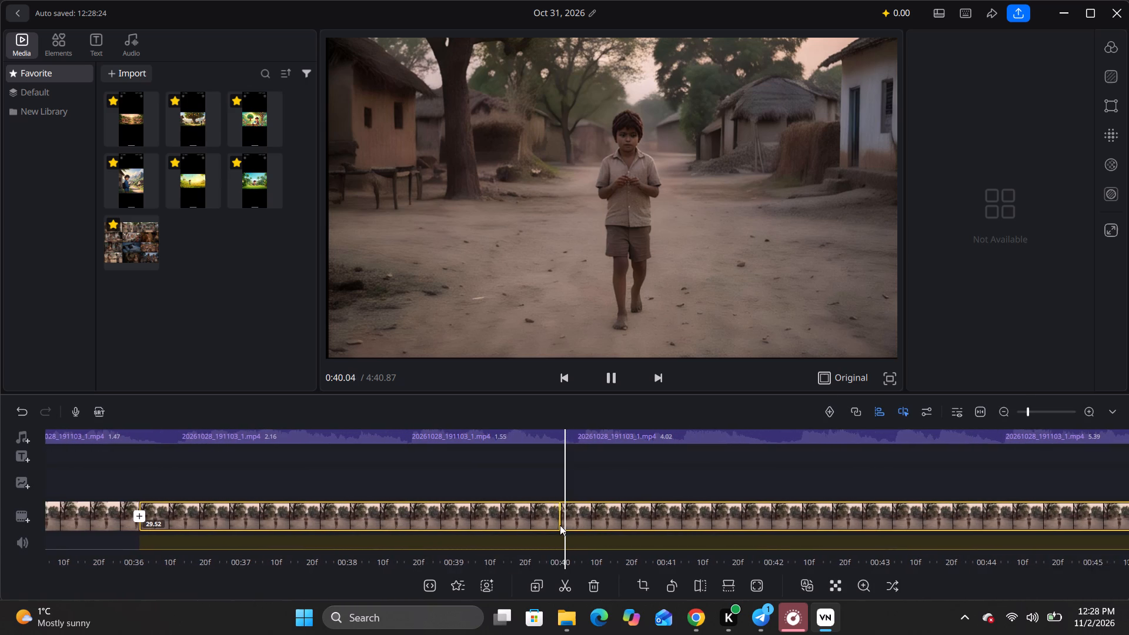
key(space)
click(562, 521)
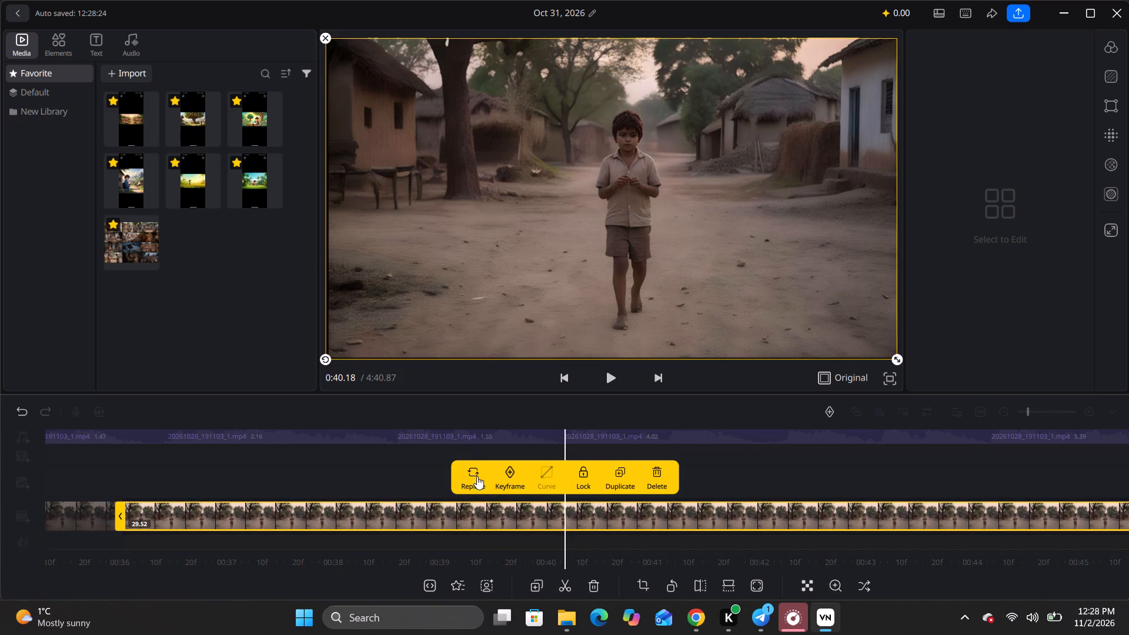
click(477, 473)
scroll(346, 267, down, 1)
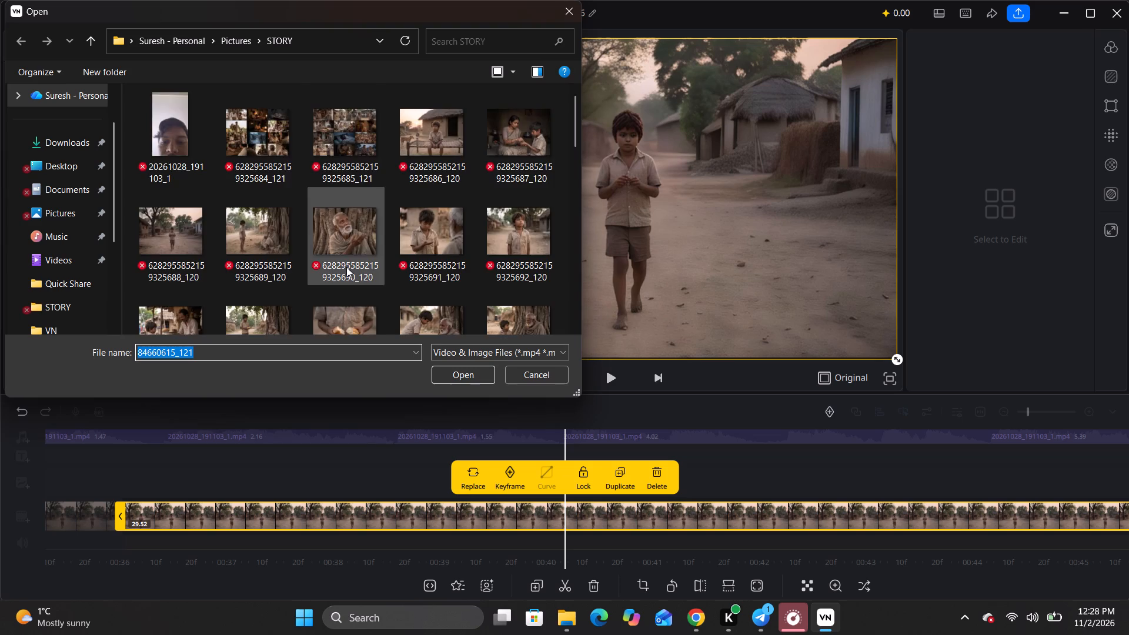
scroll(346, 267, down, 1)
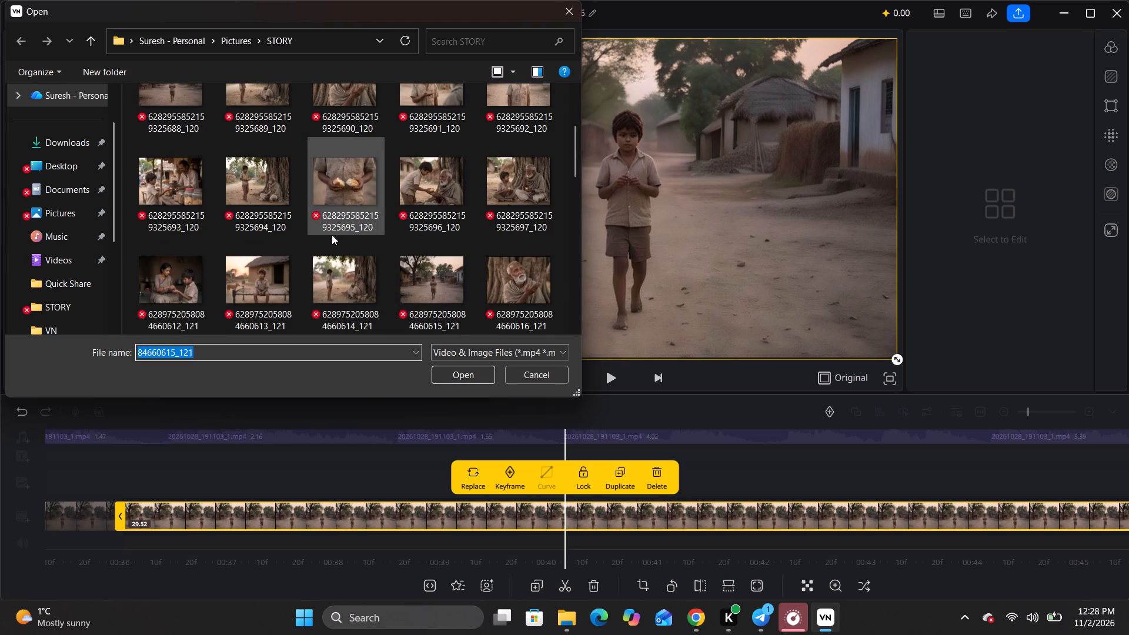
scroll(332, 235, down, 1)
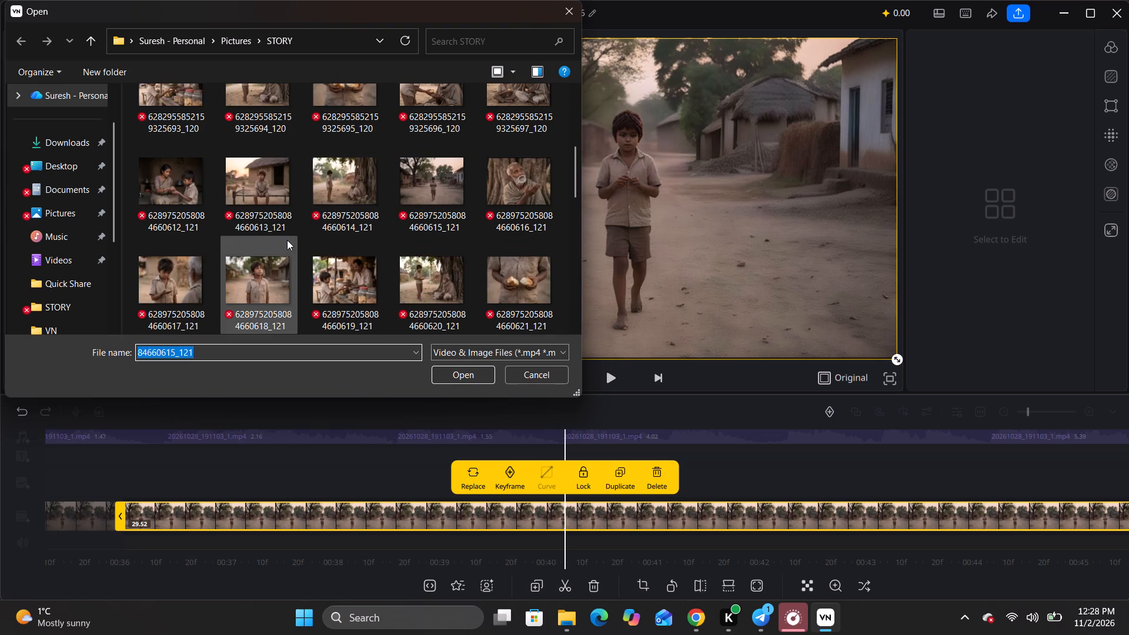
click(346, 179)
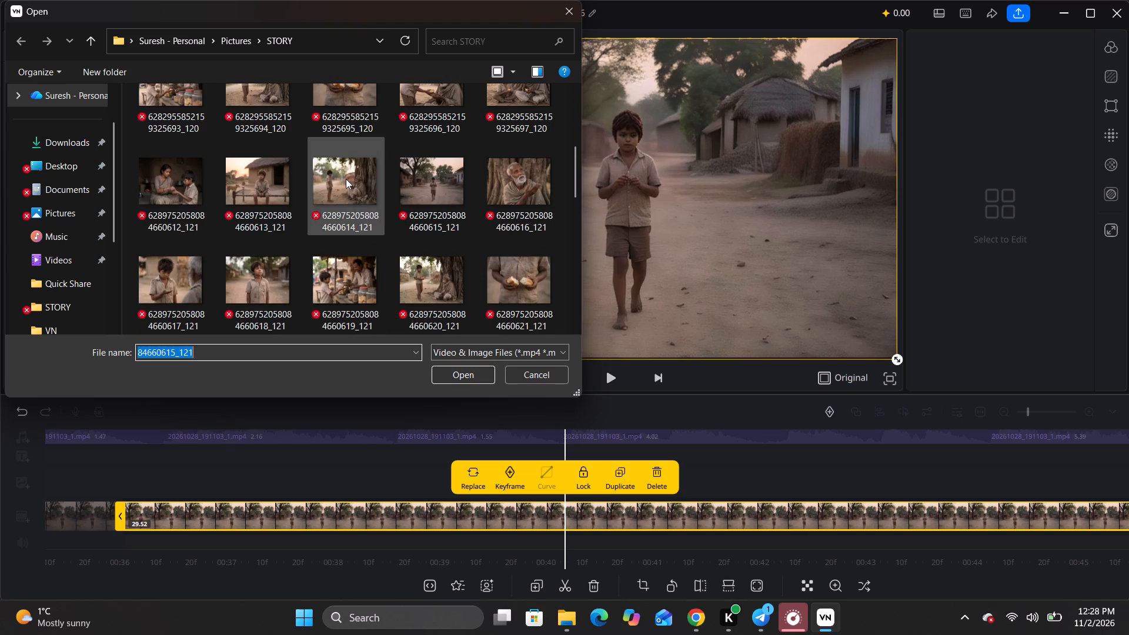
click(465, 379)
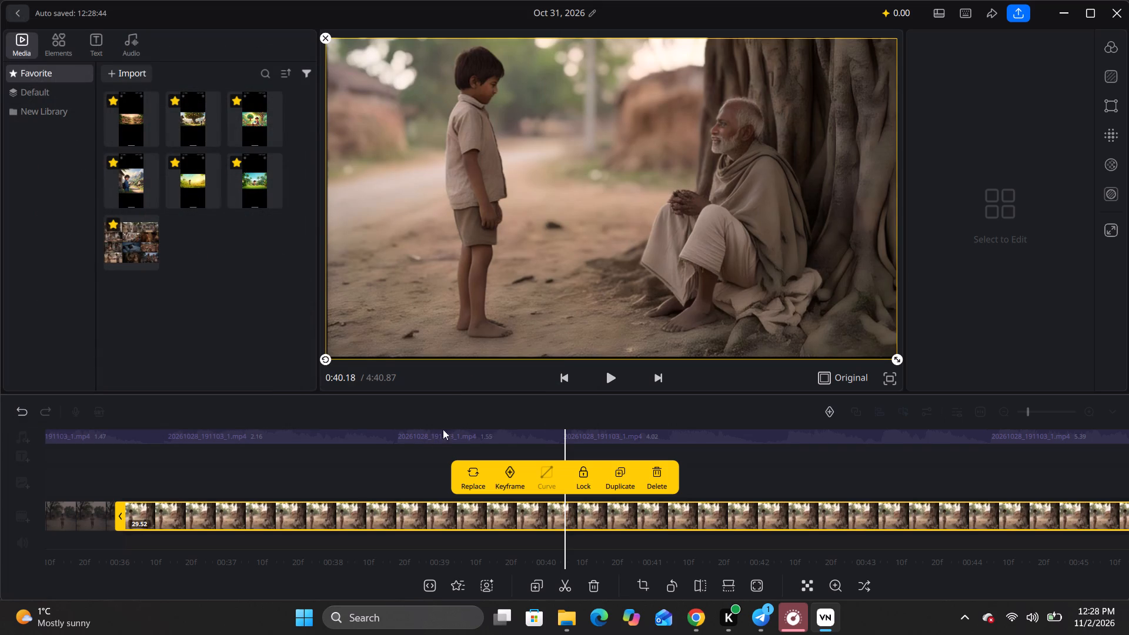
Crop the 29.52-second boy-and-old-man clip at 16:9, raising the full-width frame slightly to leave more room above the boy's head.
click(548, 229)
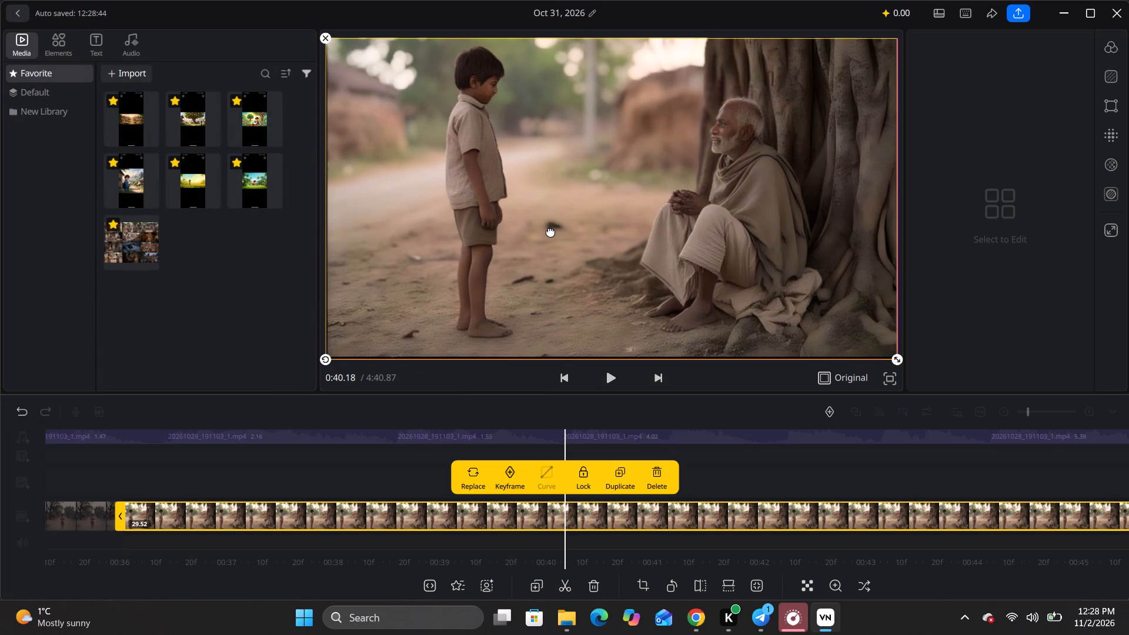
click(637, 594)
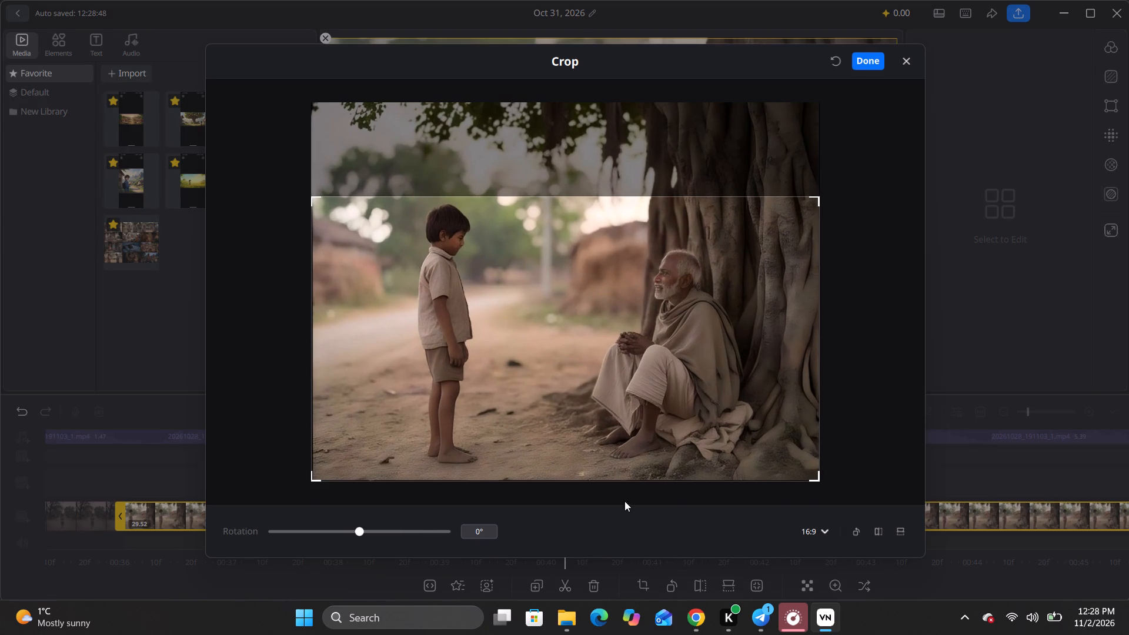
drag(584, 380, 584, 355)
click(880, 59)
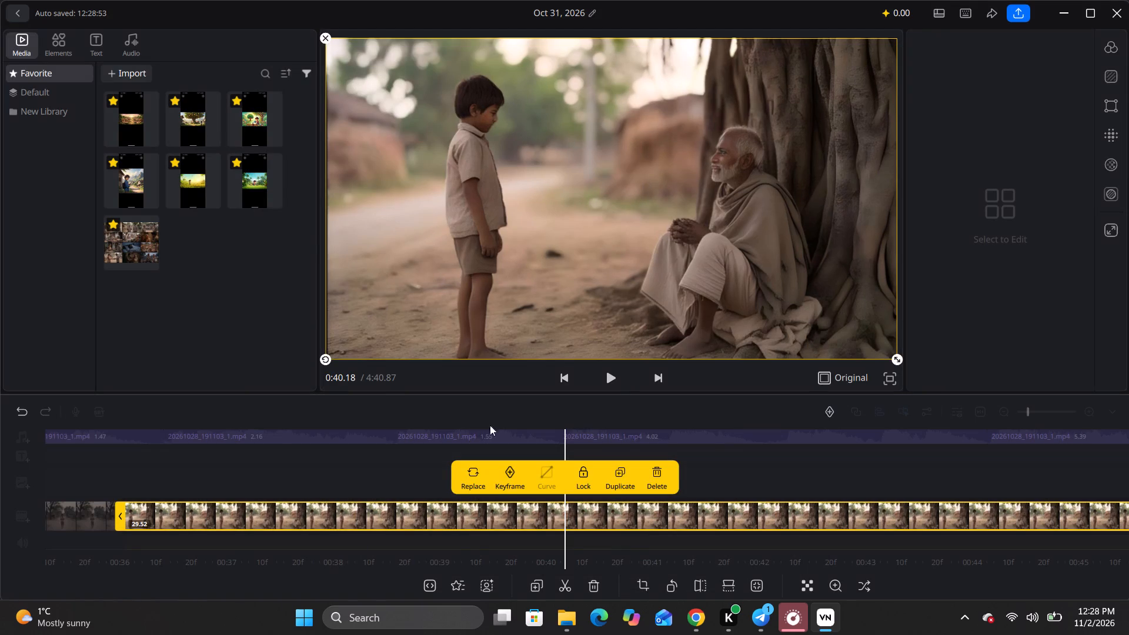
Play through the boy-and-old-man clip, move back to the narration cut and split the clip at about 0:44.13.
key(space)
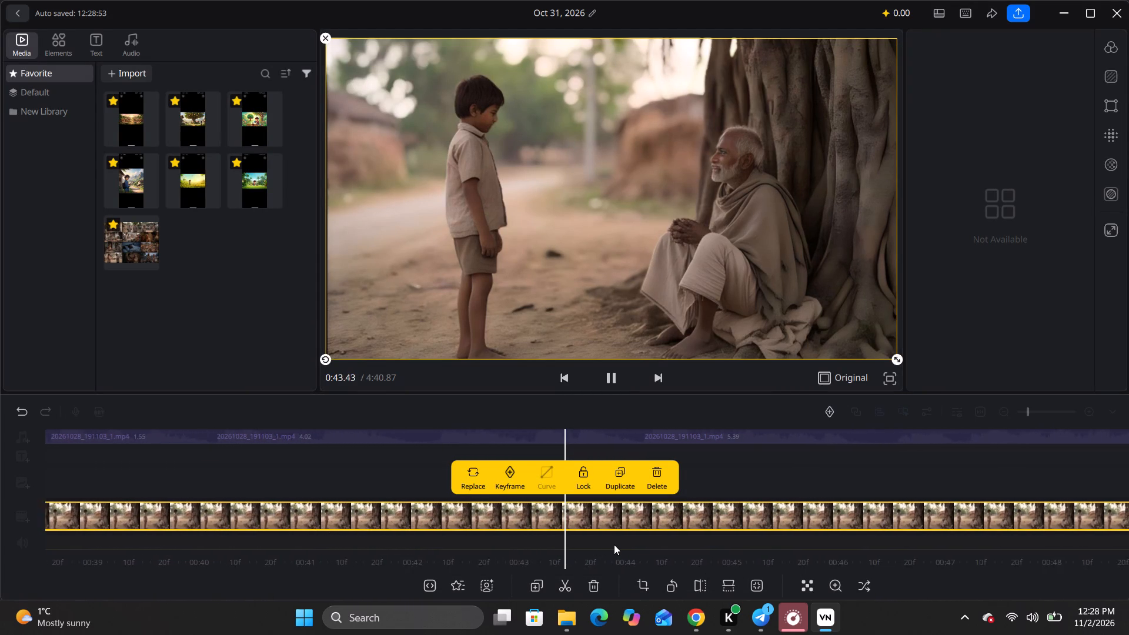
key(space)
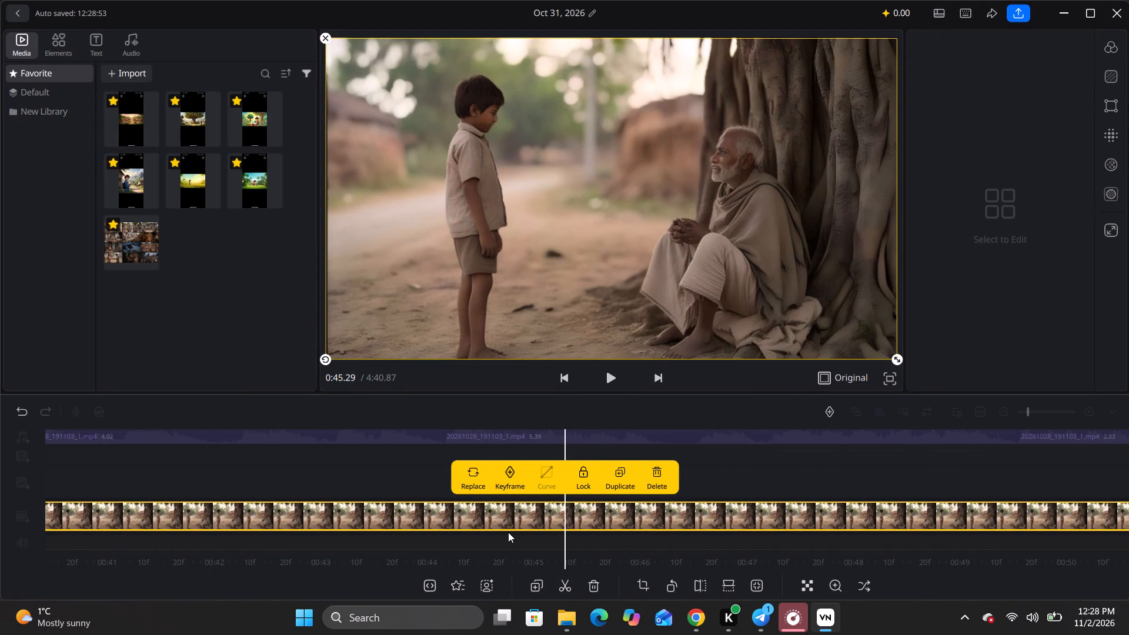
key(space)
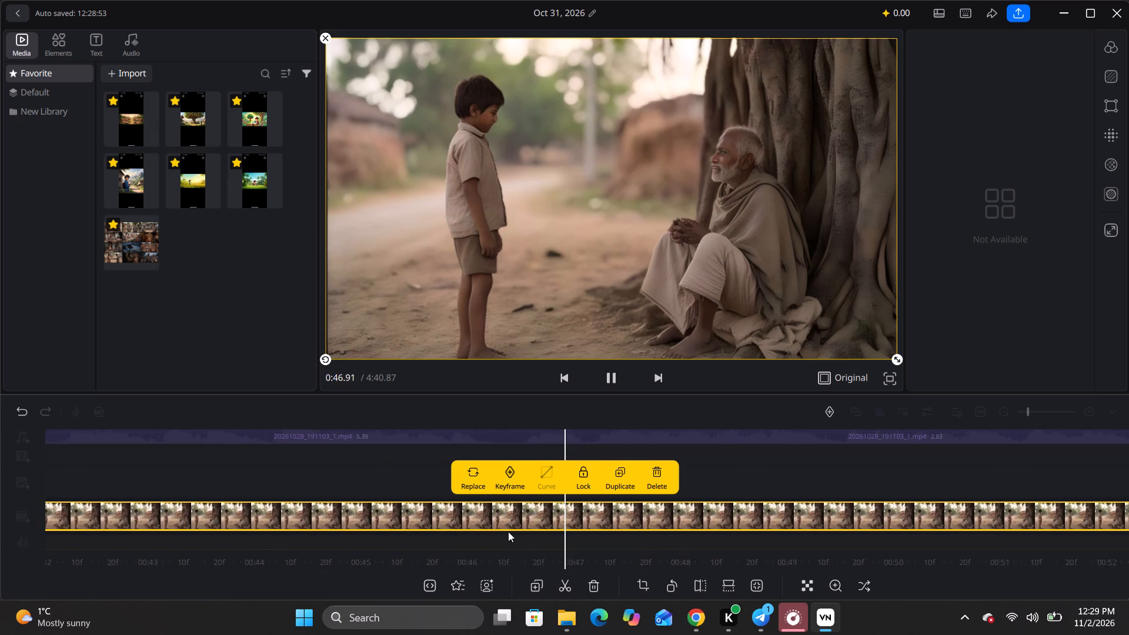
key(space)
drag(475, 517, 811, 530)
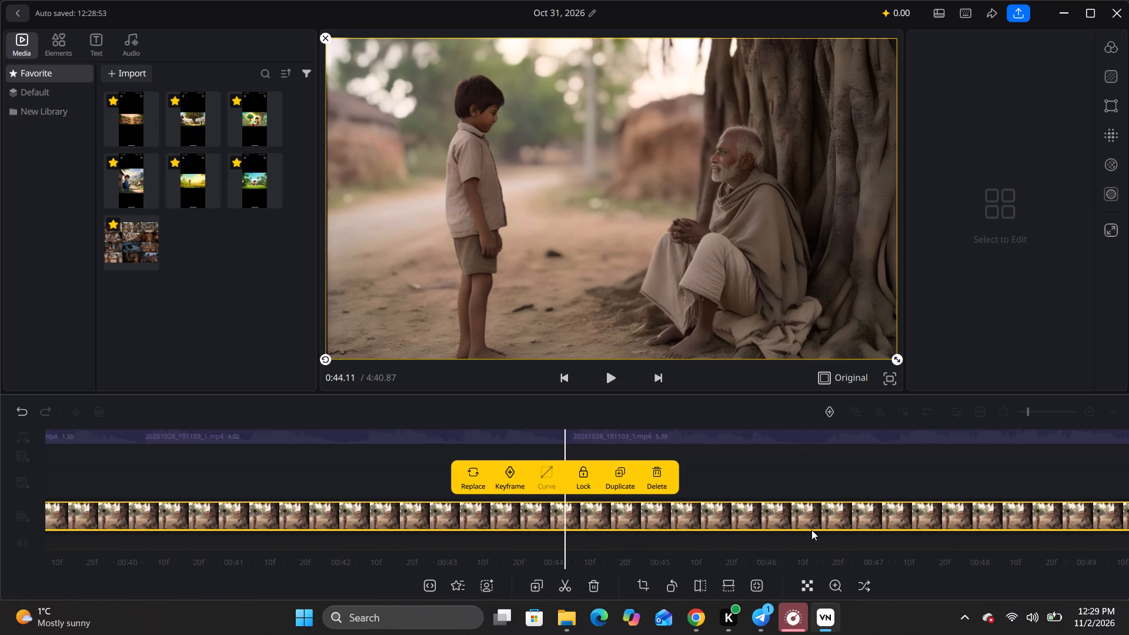
drag(811, 530, 808, 528)
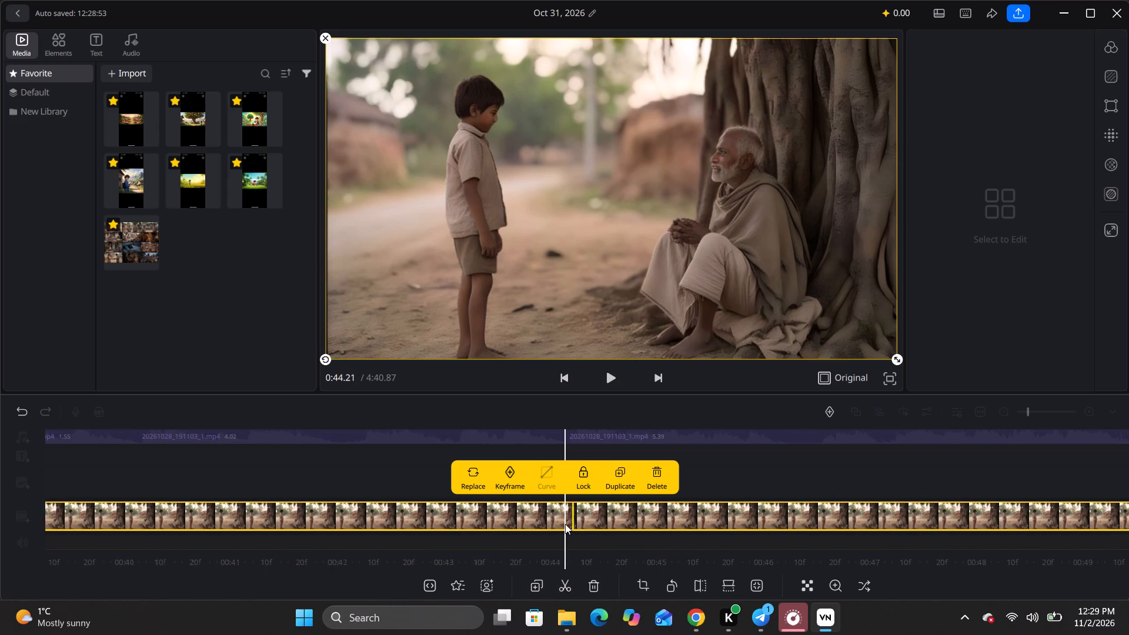
click(564, 524)
click(563, 587)
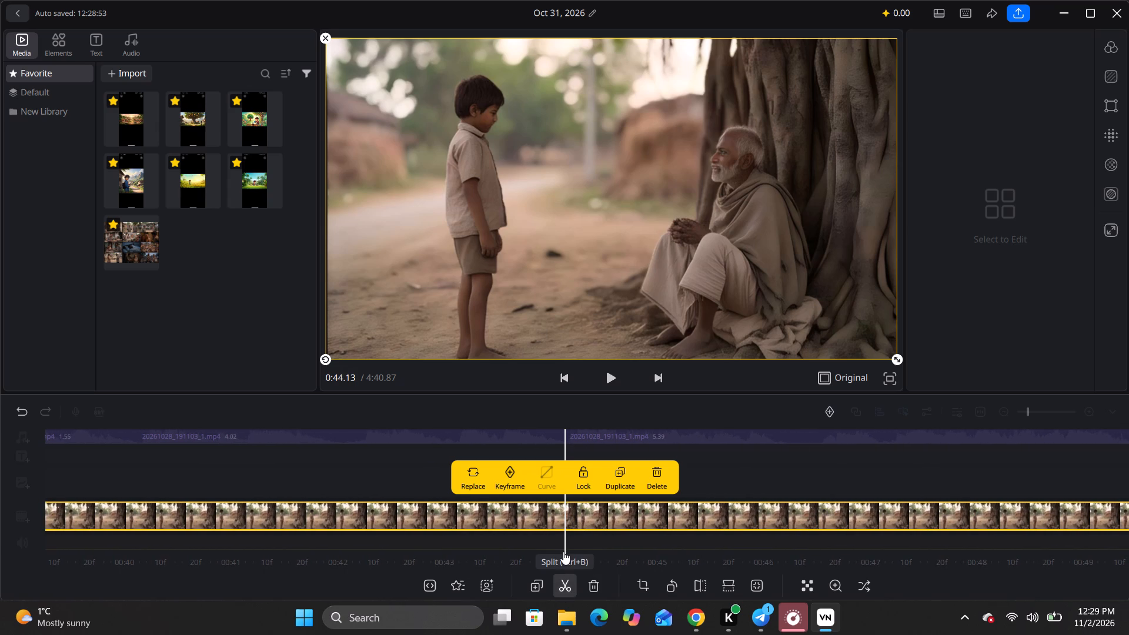
Play on past the 0:44 split, move back to the narration cut and split the boy-and-old-man clip at about 0:49.56.
key(space)
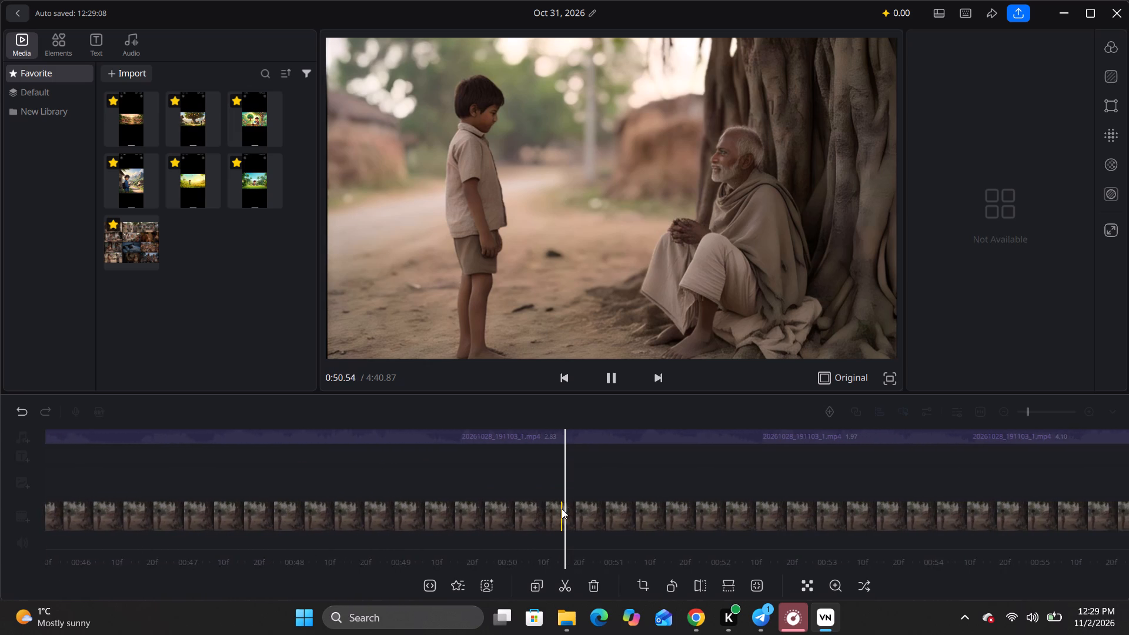
key(space)
drag(417, 519, 555, 524)
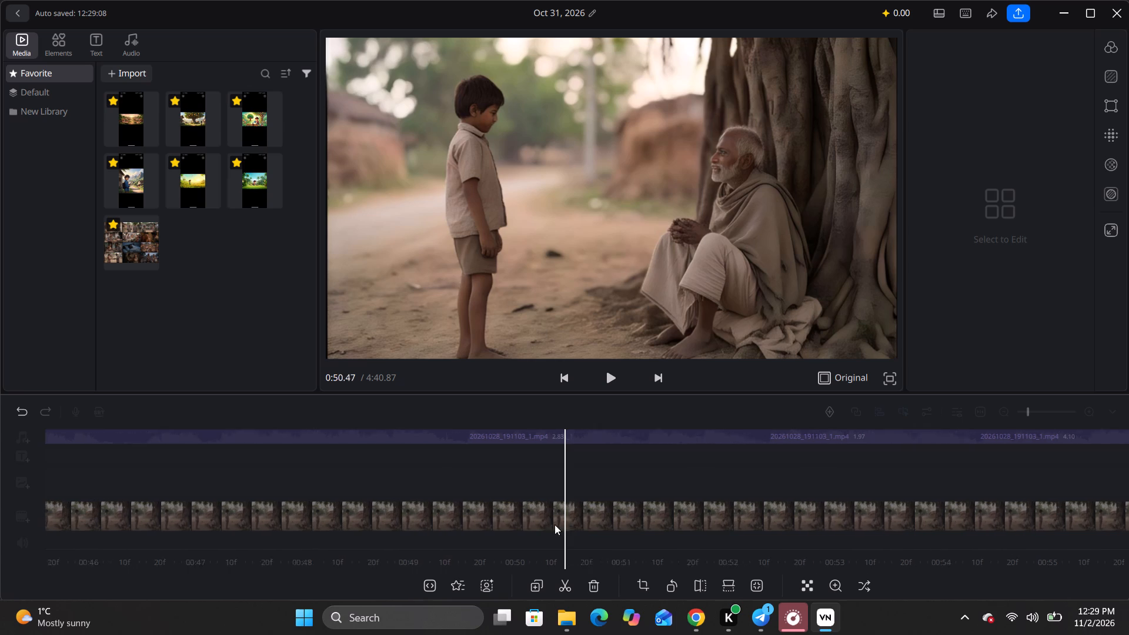
drag(555, 524, 615, 537)
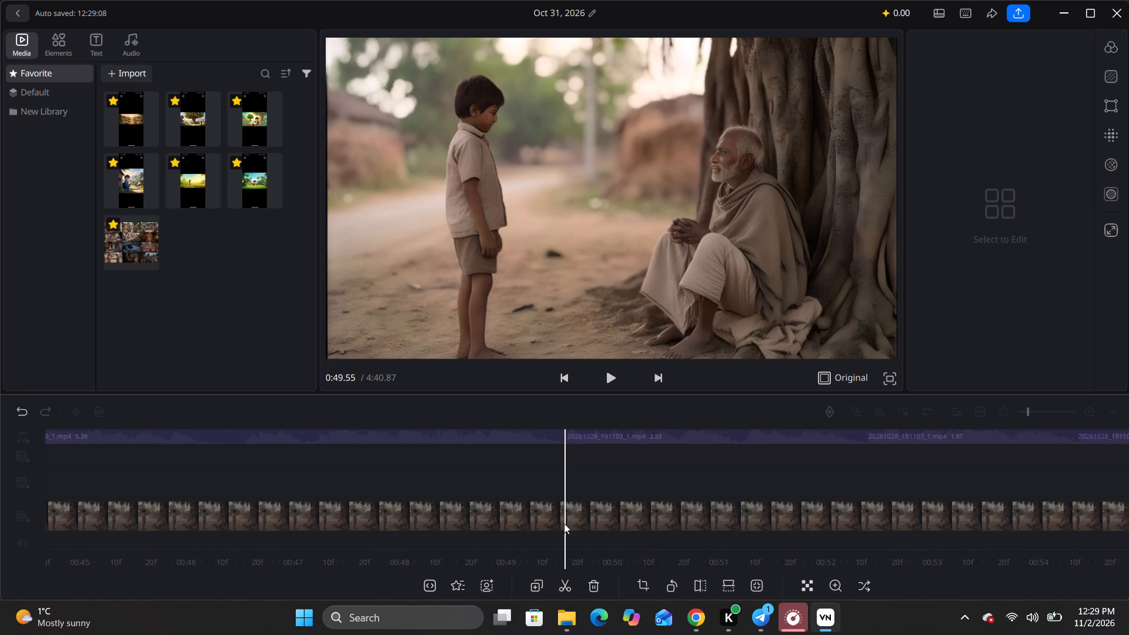
click(566, 523)
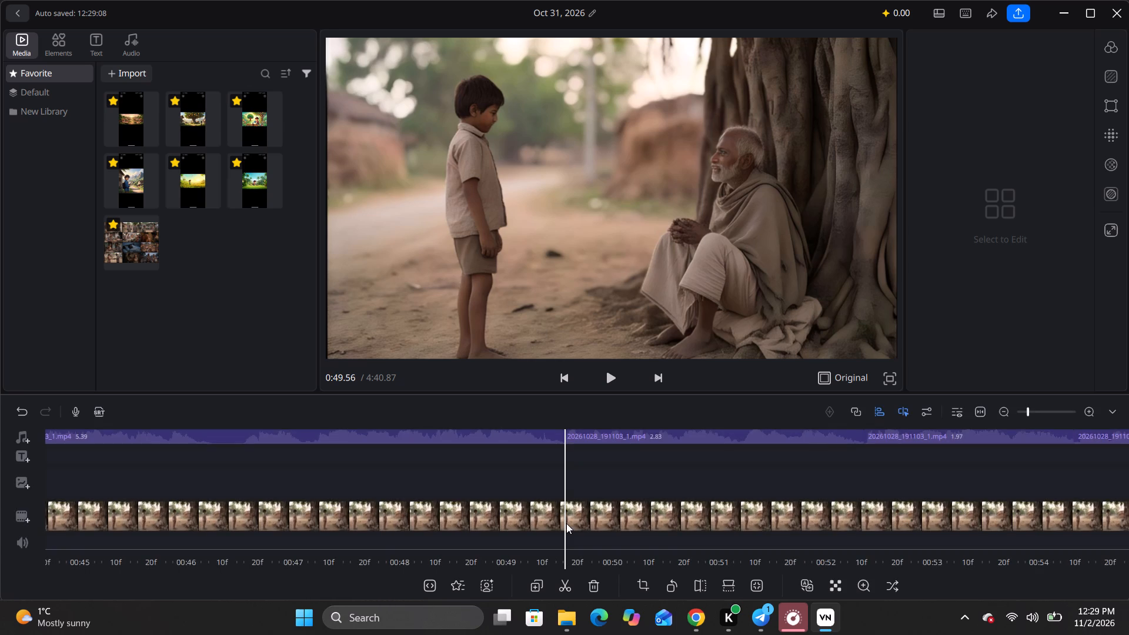
click(566, 523)
click(563, 590)
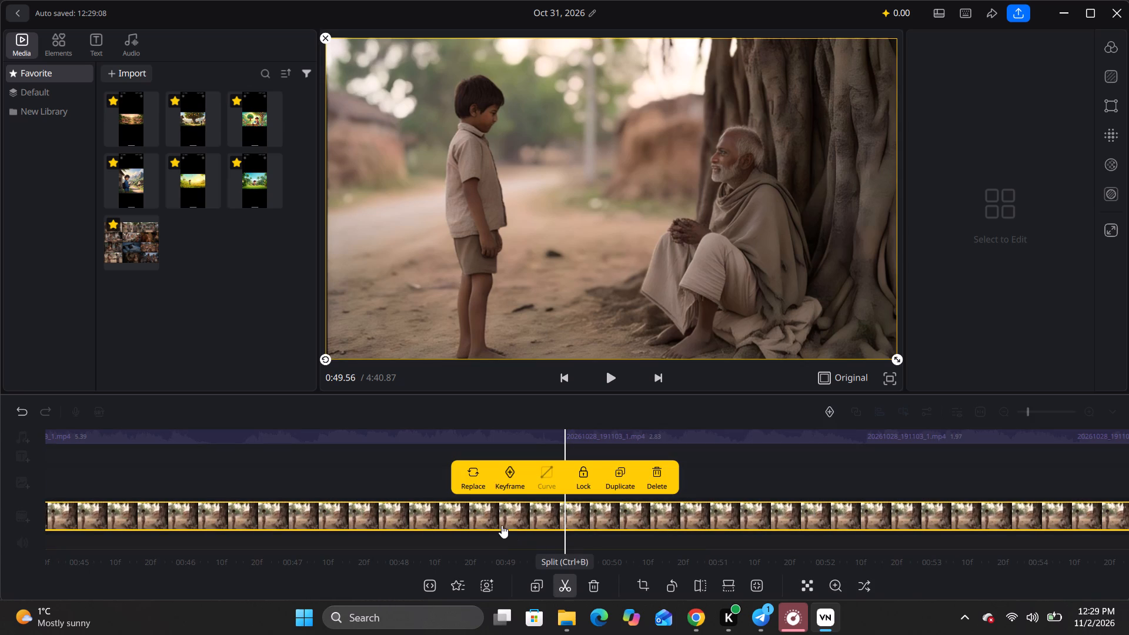
click(480, 474)
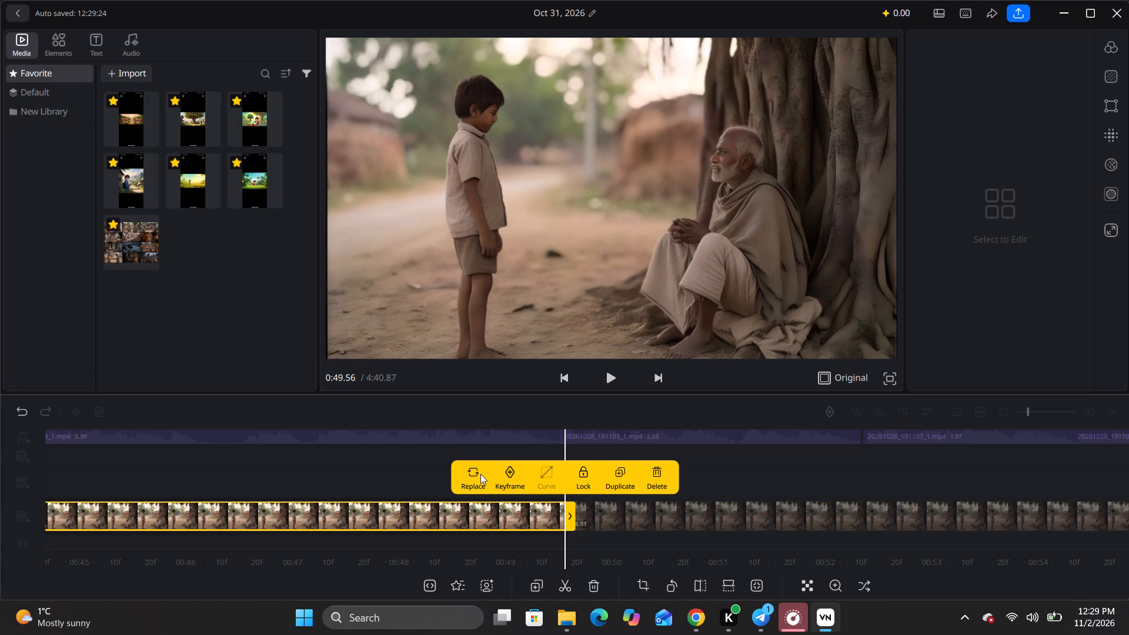
scroll(356, 222, down, 1)
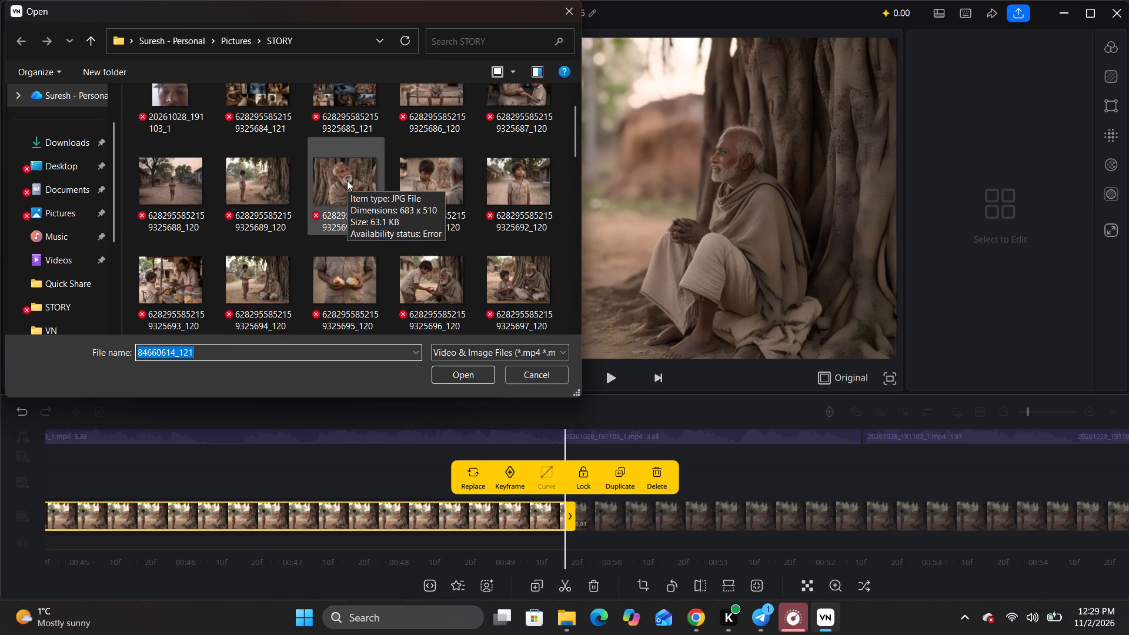
scroll(348, 182, down, 2)
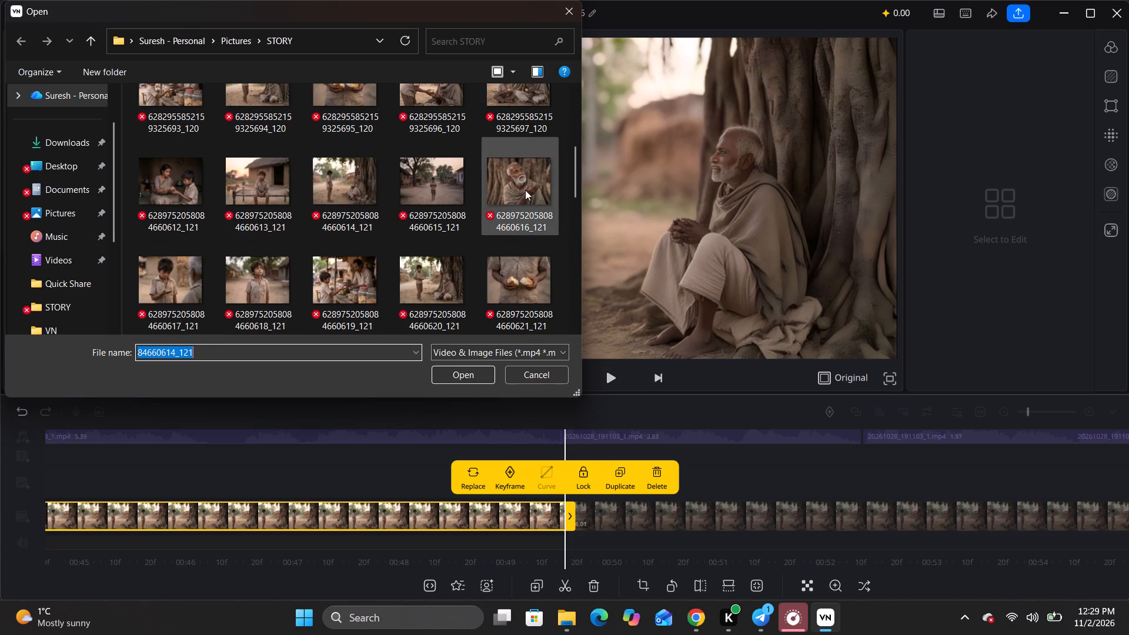
click(507, 183)
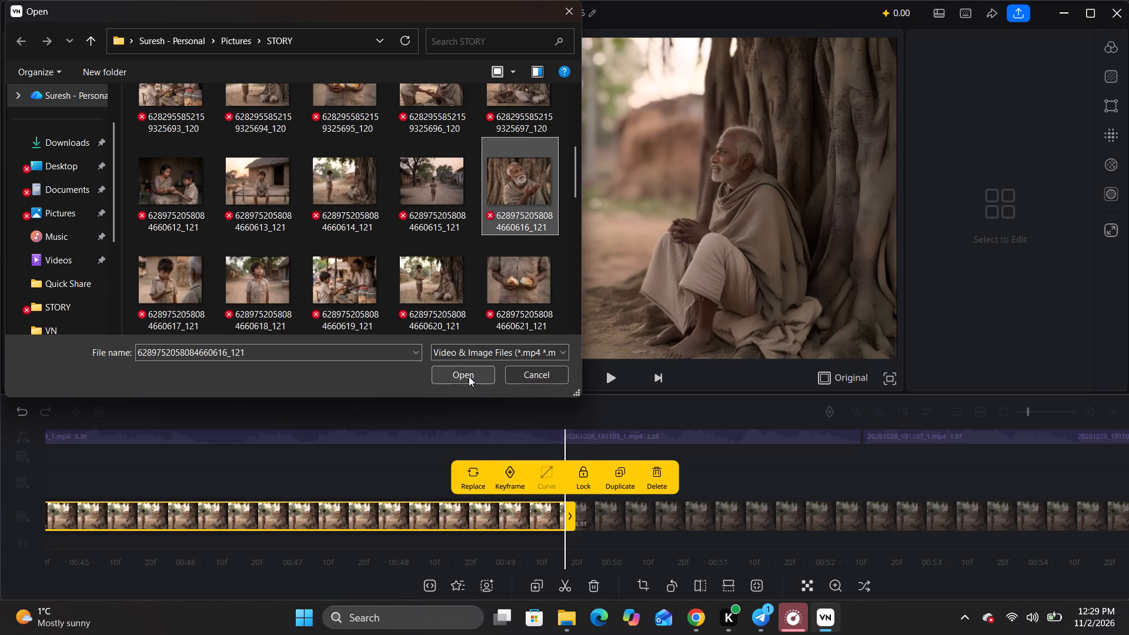
click(468, 376)
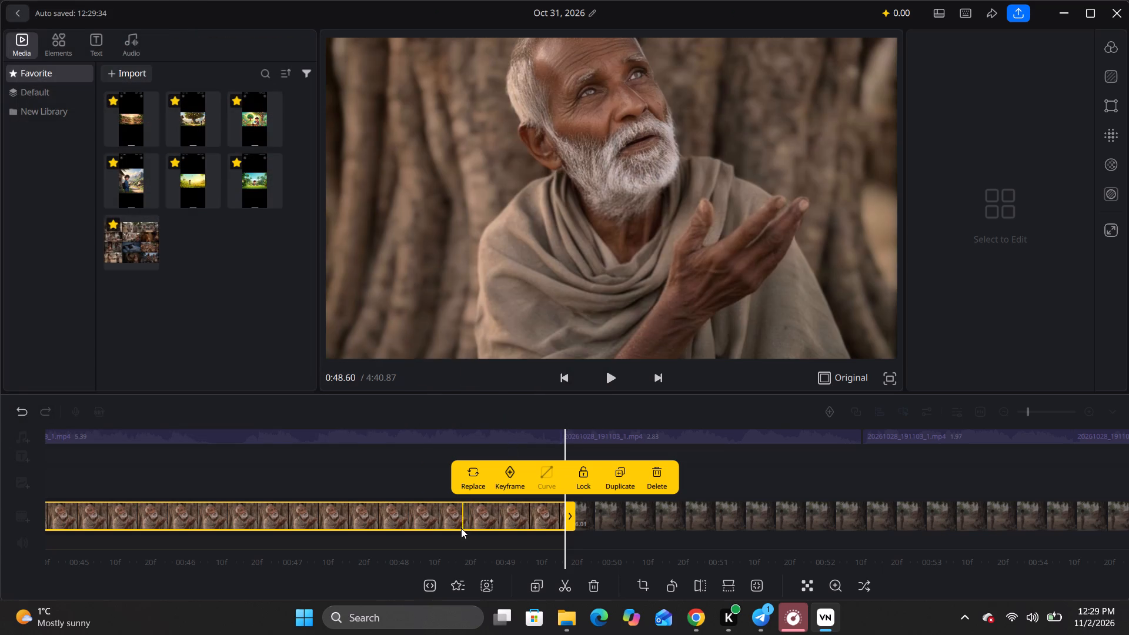
Crop the 5.43-second old-man clip at 16:9, raising the full-width frame near the image's top edge to include his whole head.
drag(455, 533, 543, 532)
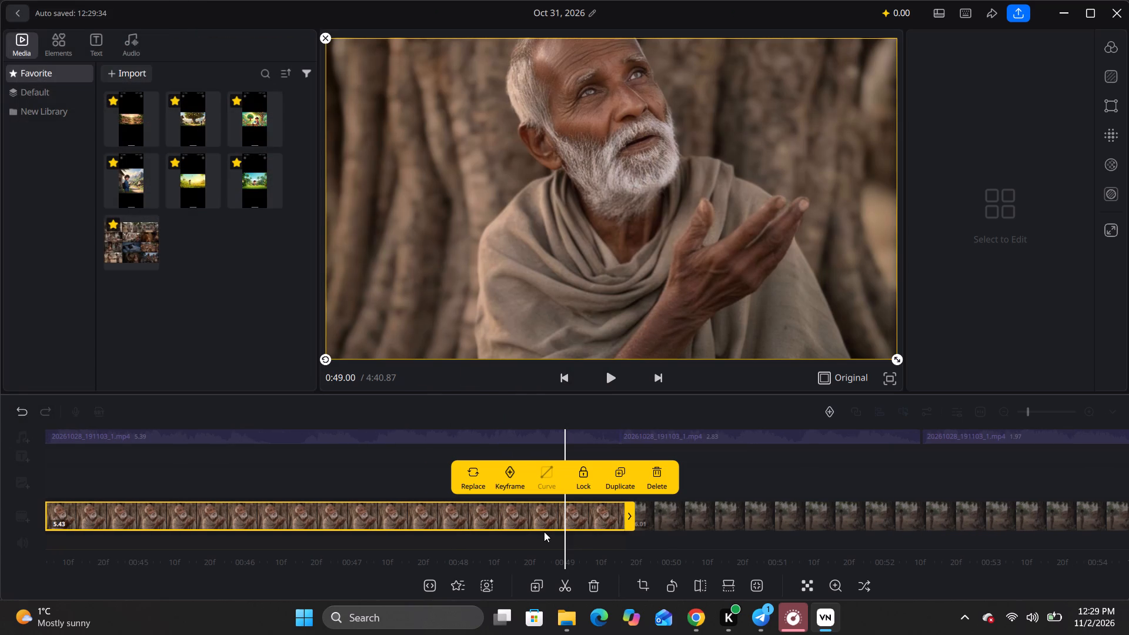
click(650, 593)
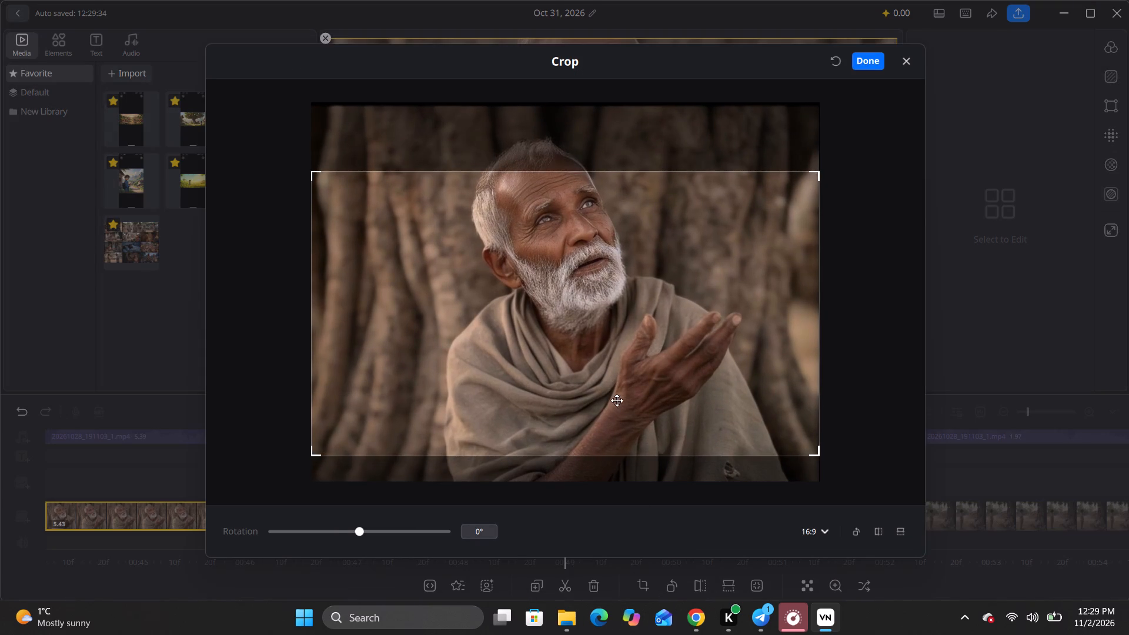
drag(617, 400, 621, 347)
click(582, 313)
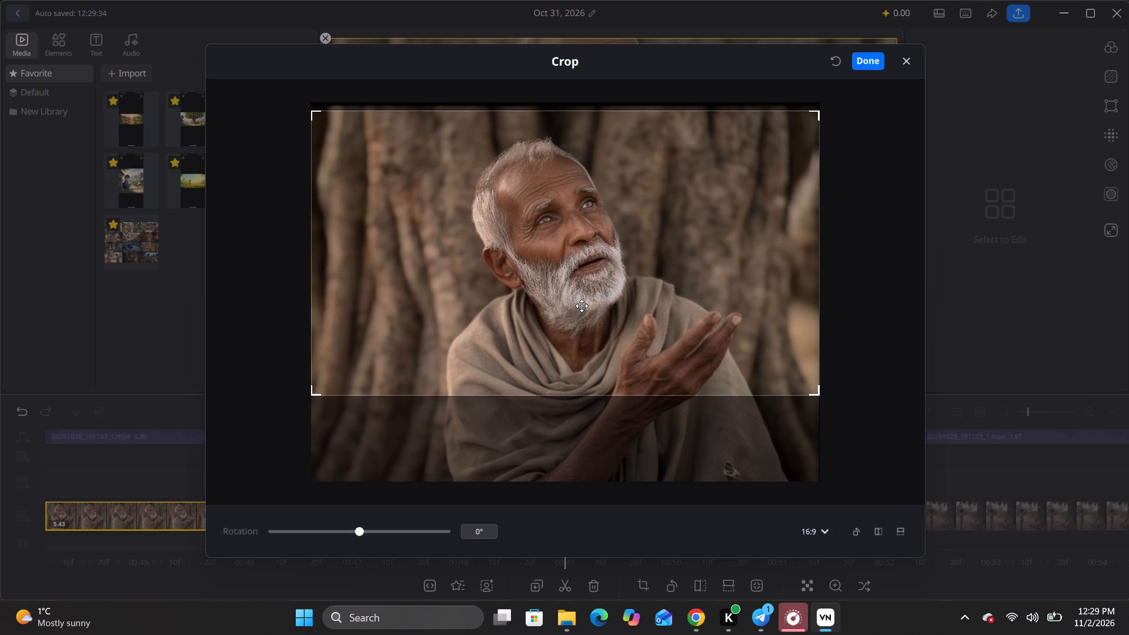
click(867, 61)
key(space)
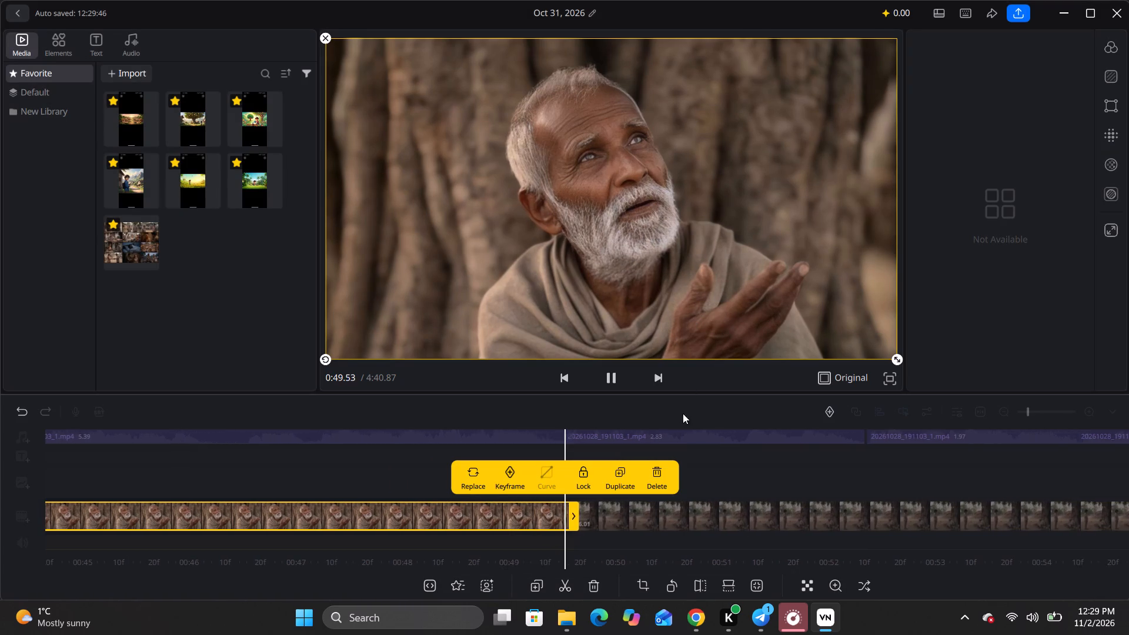
key(space)
key(space)
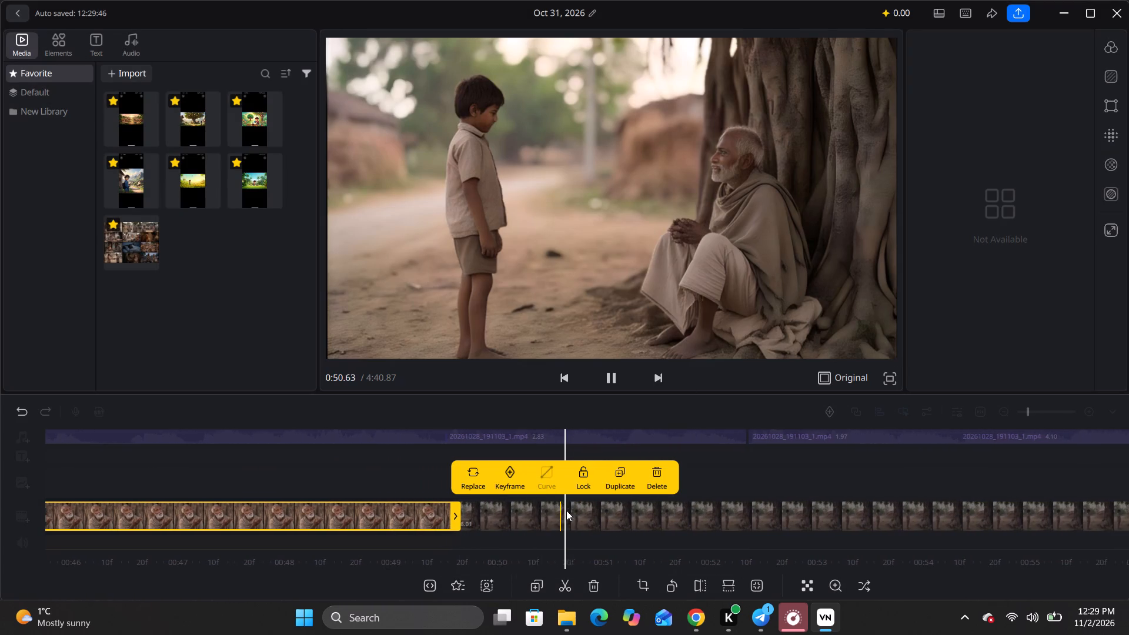
key(space)
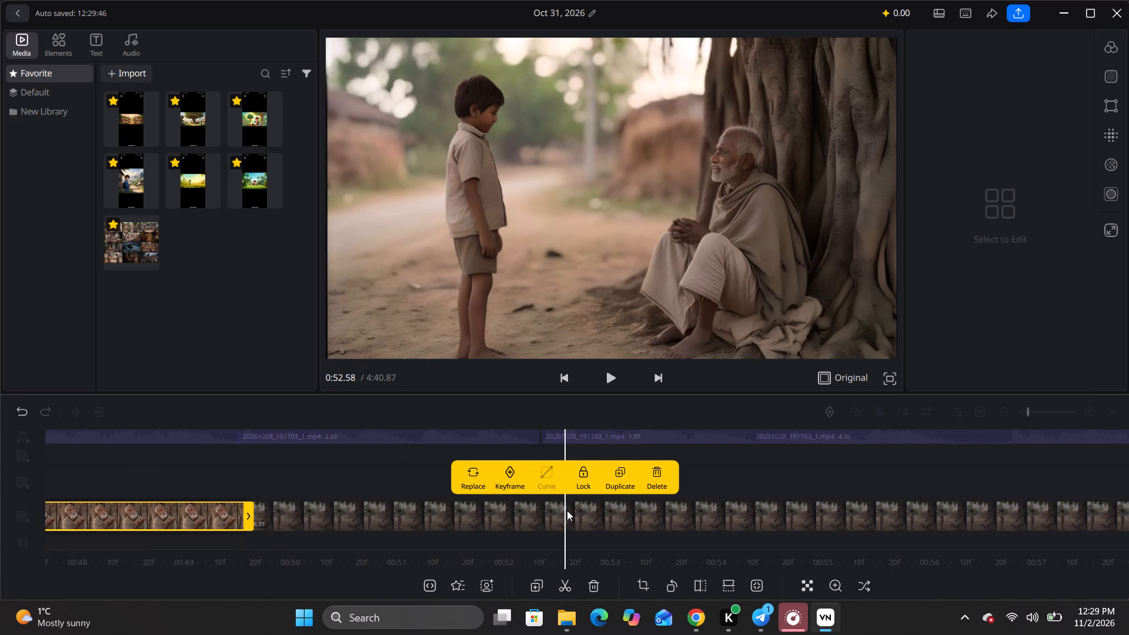
key(space)
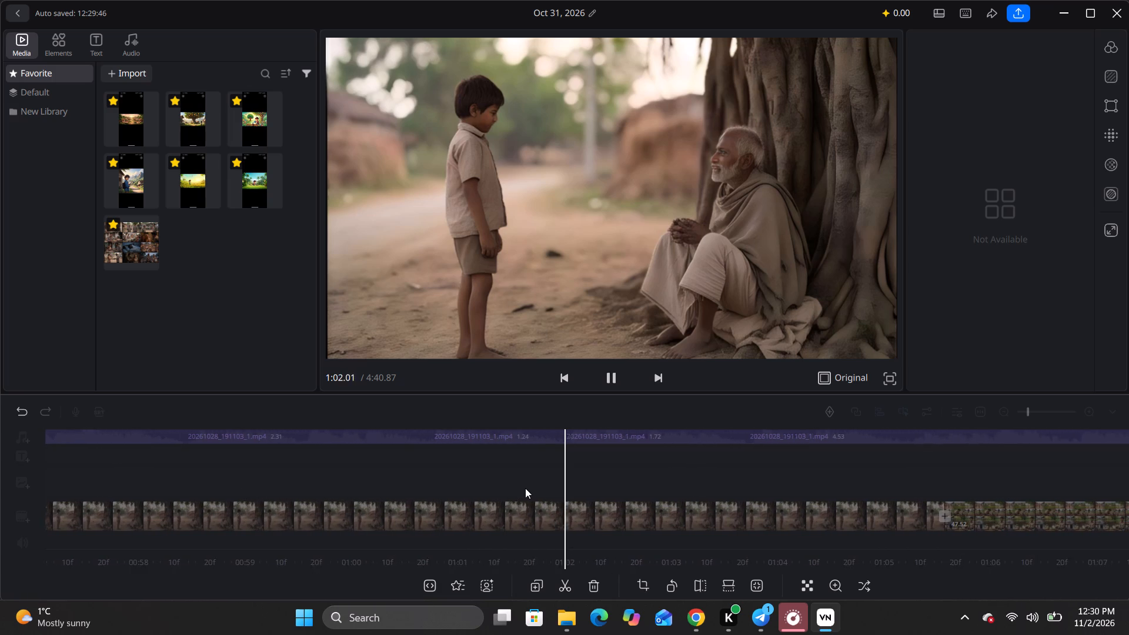
key(space)
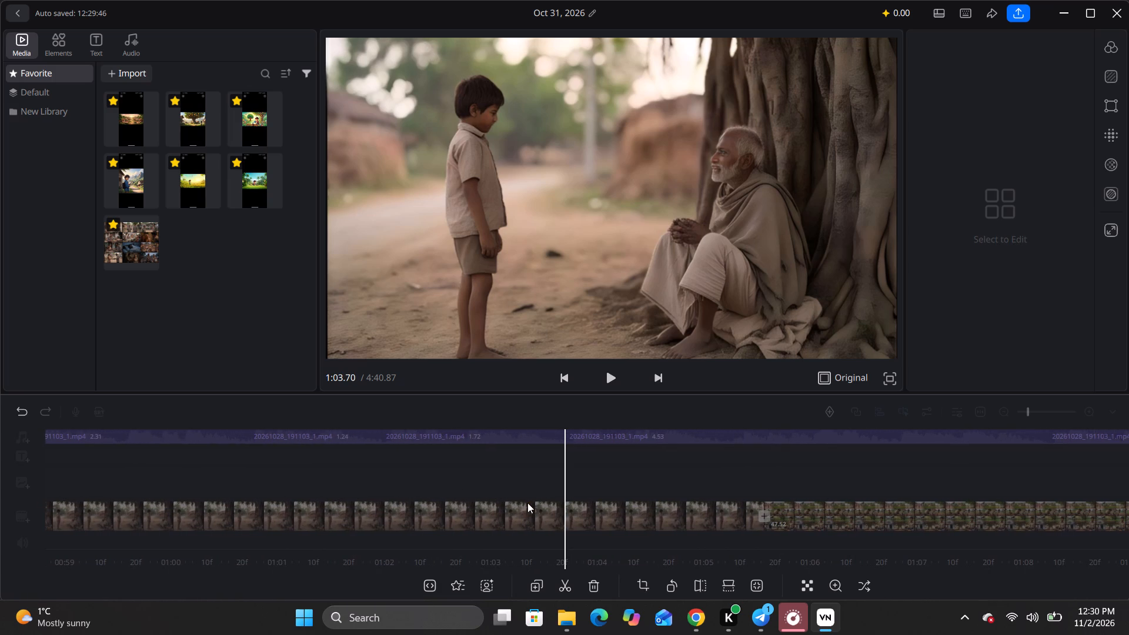
click(563, 516)
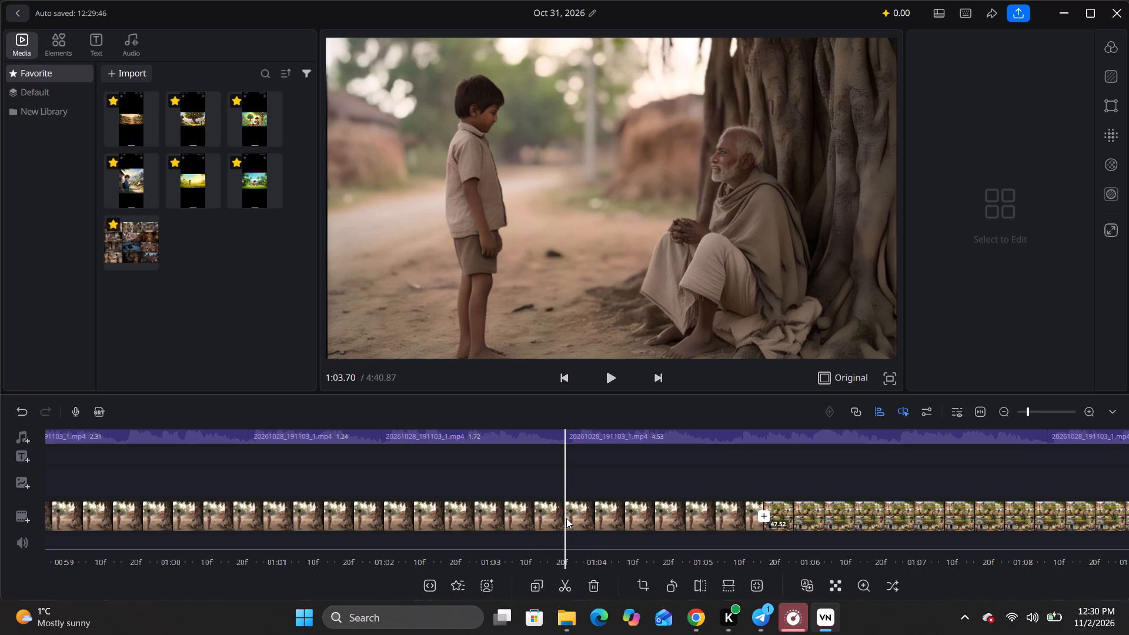
click(566, 518)
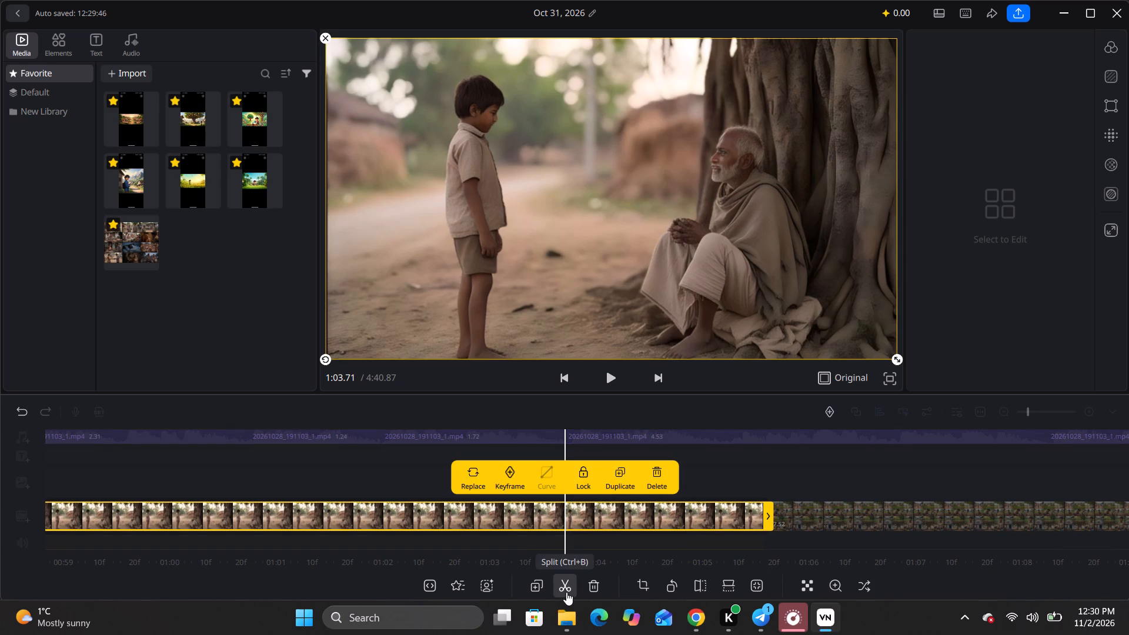
click(471, 469)
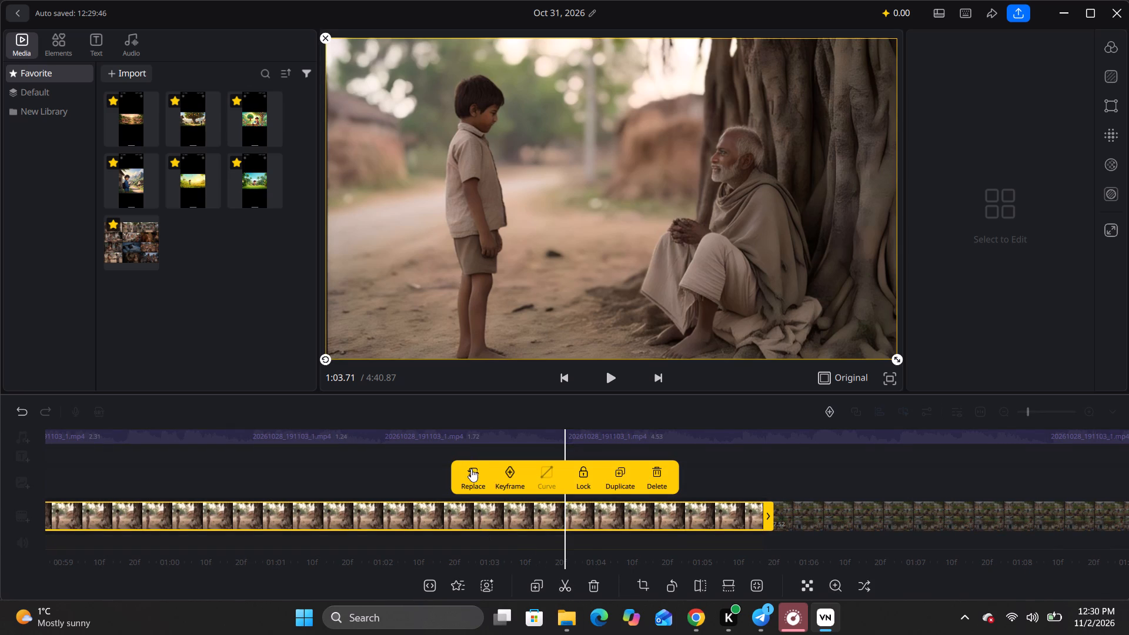
scroll(386, 228, down, 3)
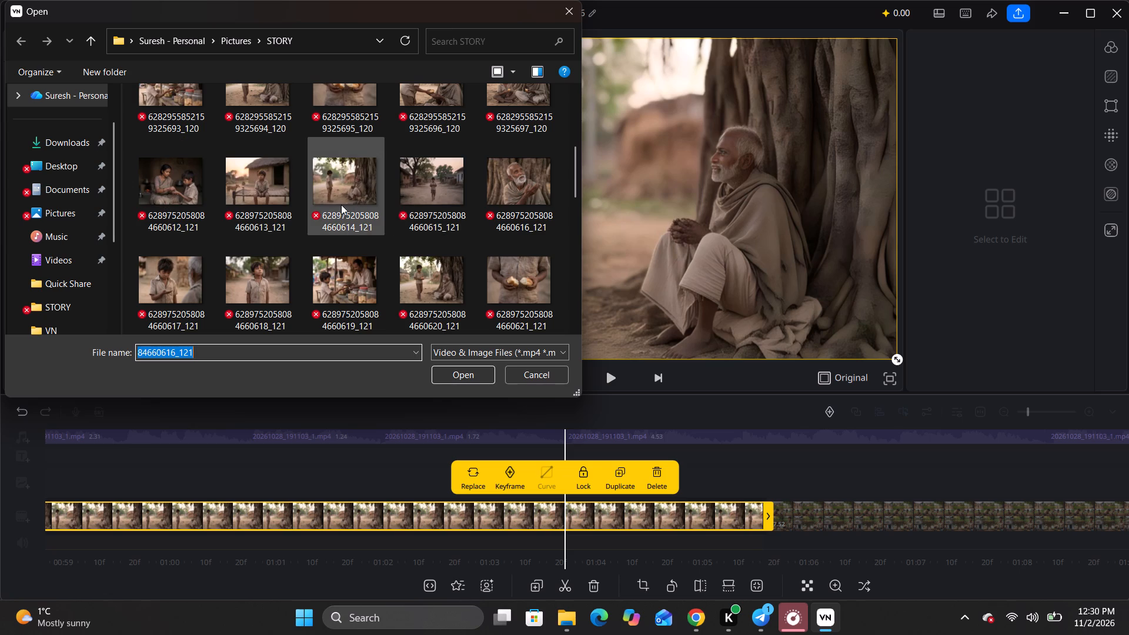
scroll(416, 204, down, 1)
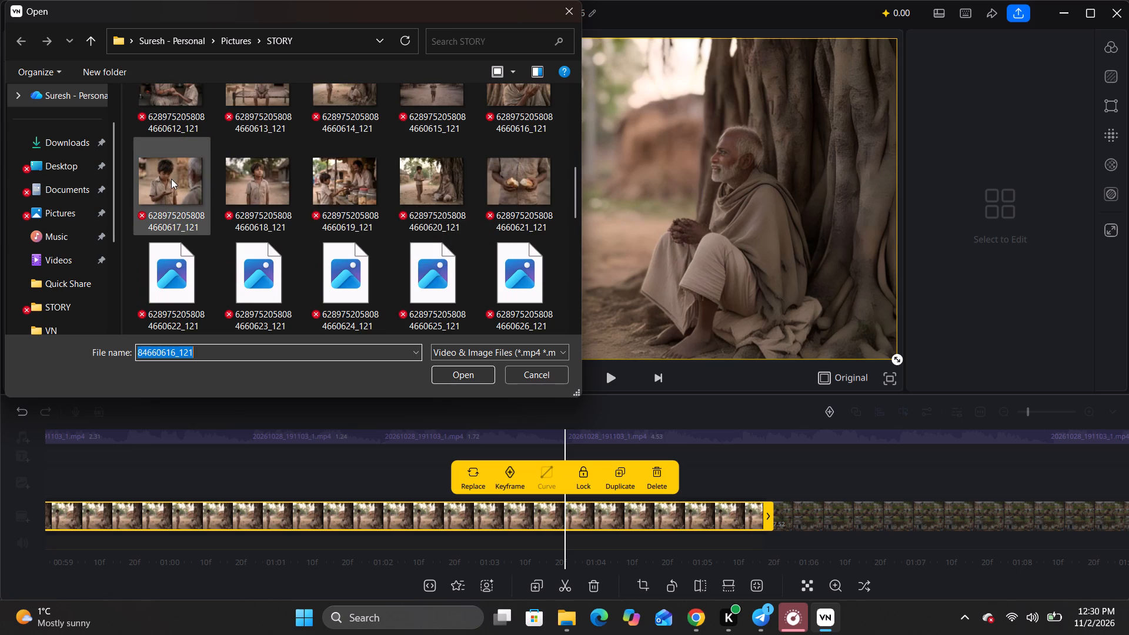
click(171, 179)
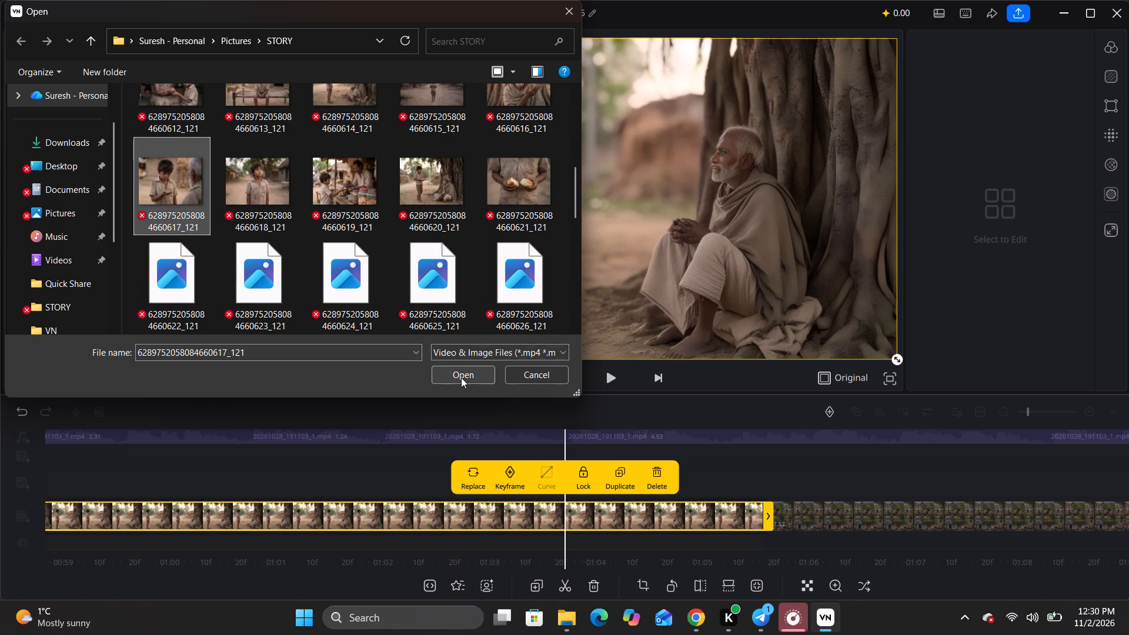
click(461, 377)
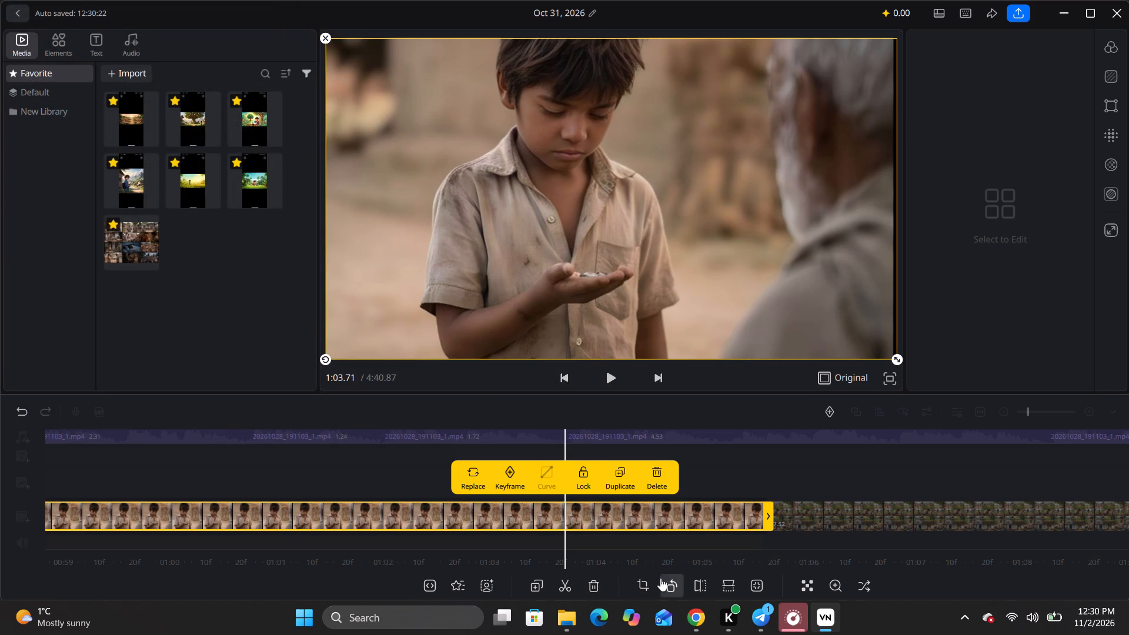
Crop the boy-looking-at-palm clip at 16:9, raising the full-width frame to include most of the boy's hair.
click(640, 586)
drag(587, 397, 586, 355)
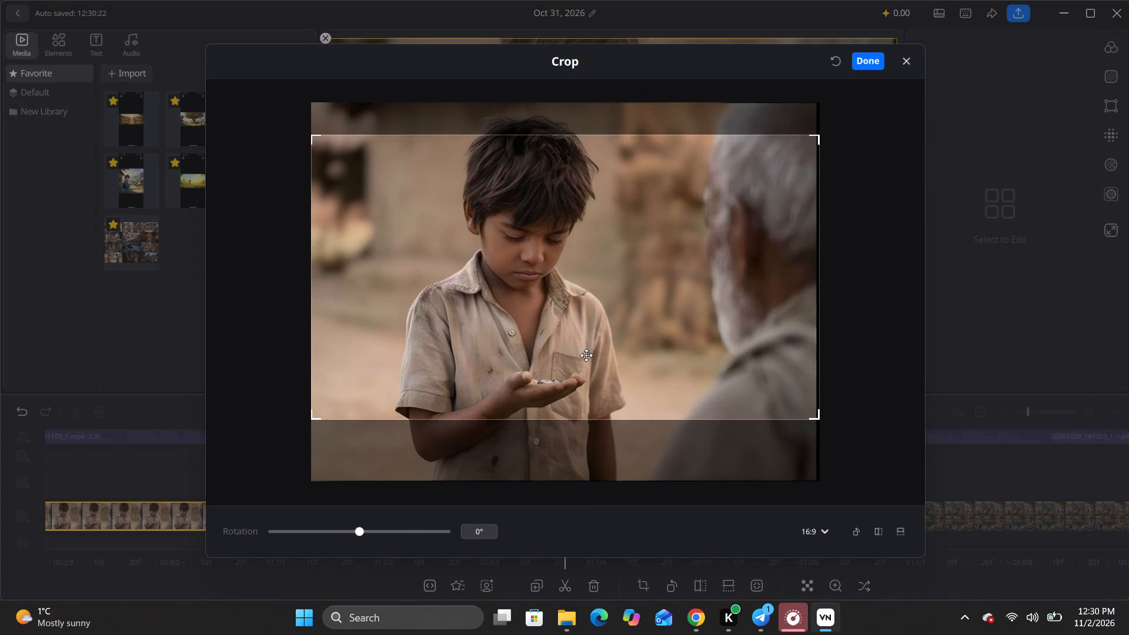
drag(586, 355, 589, 355)
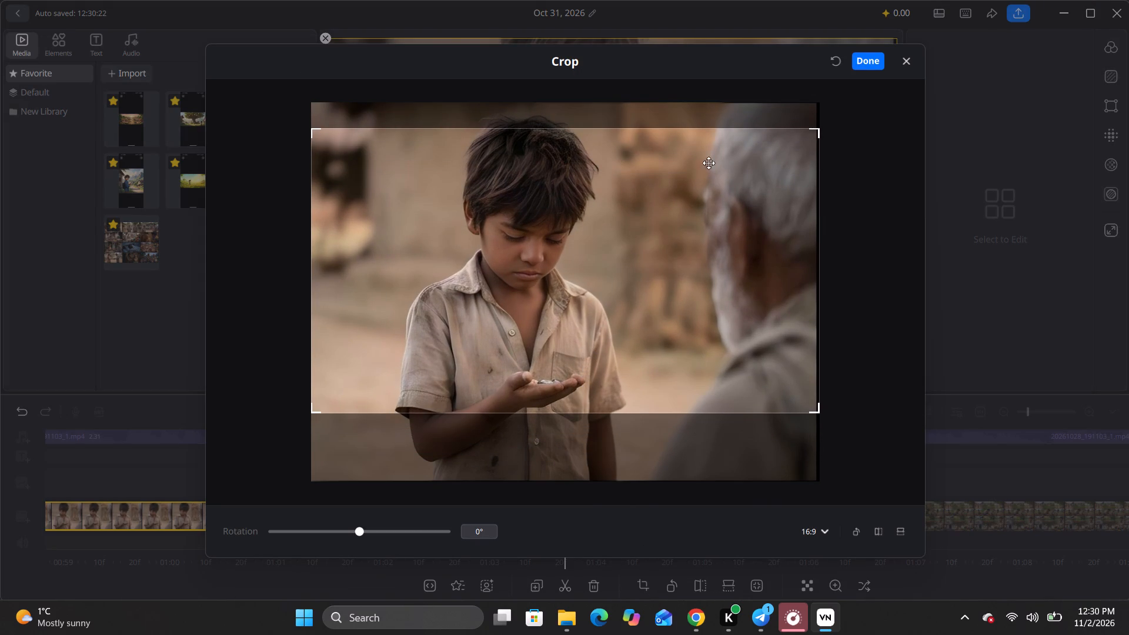
click(878, 59)
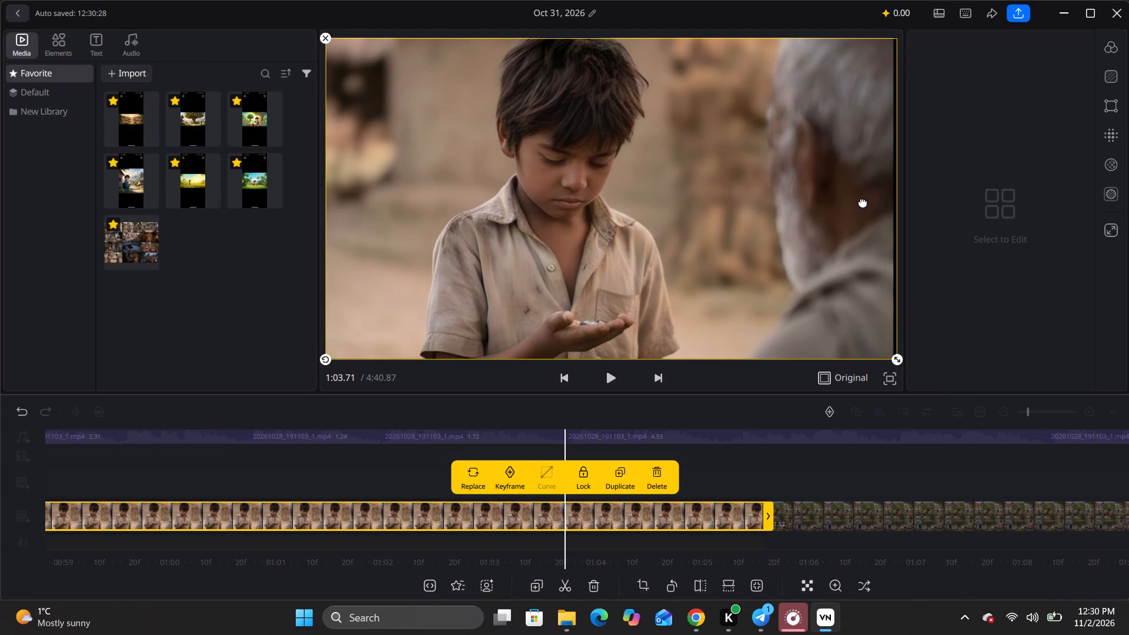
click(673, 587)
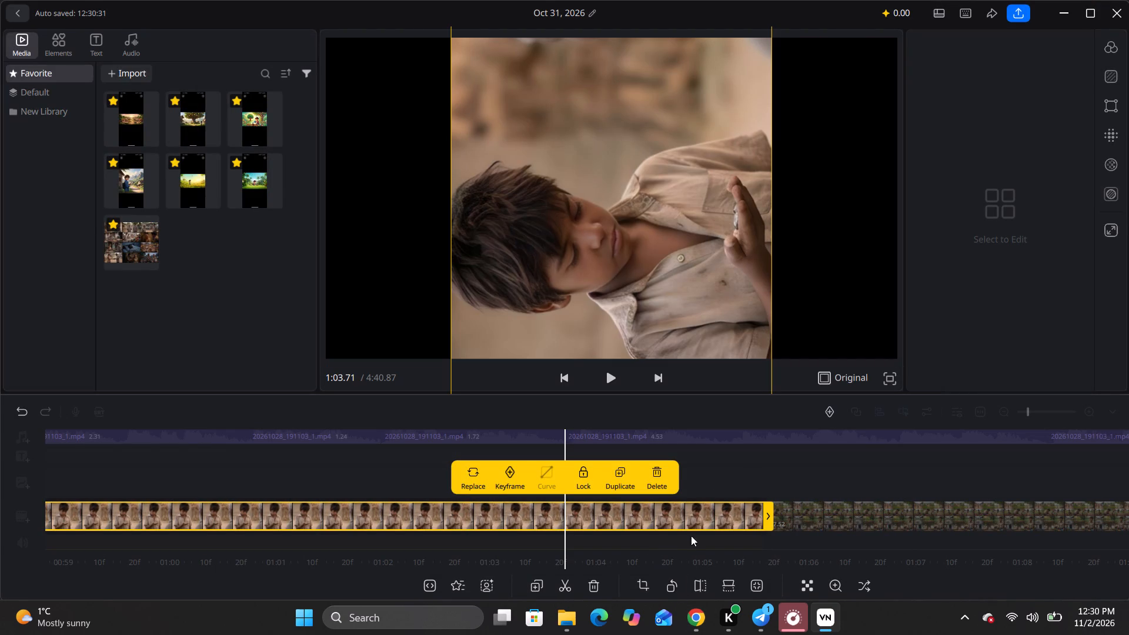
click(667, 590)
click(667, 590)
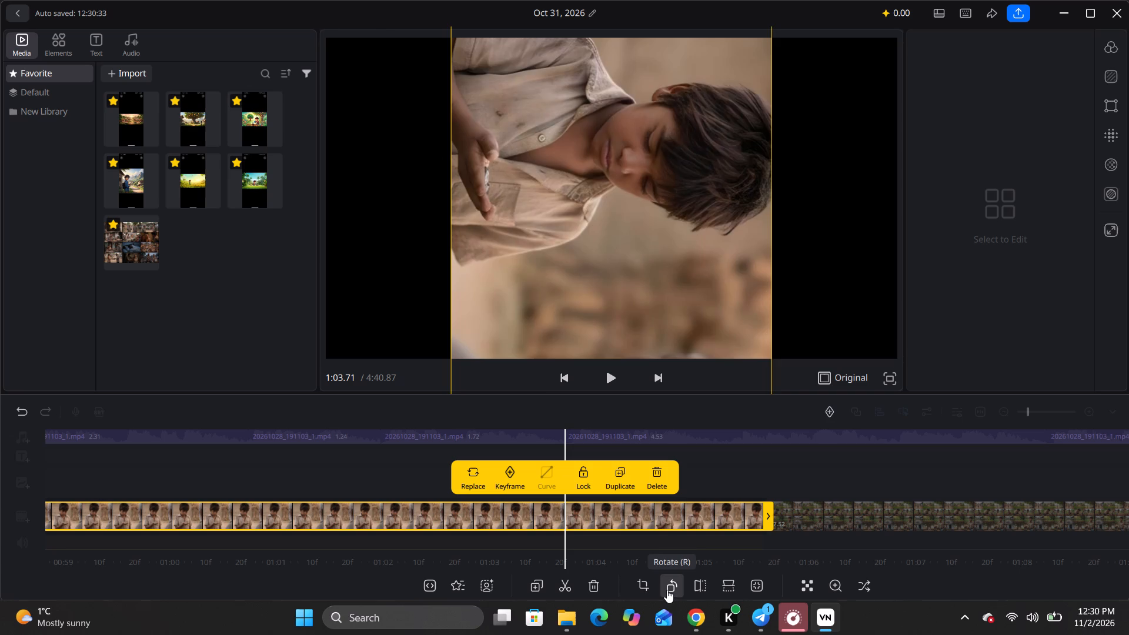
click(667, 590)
Recrop the same clip at 16:9, shrinking the frame to exclude the dark strip on the image's right edge and lowering it slightly.
click(639, 590)
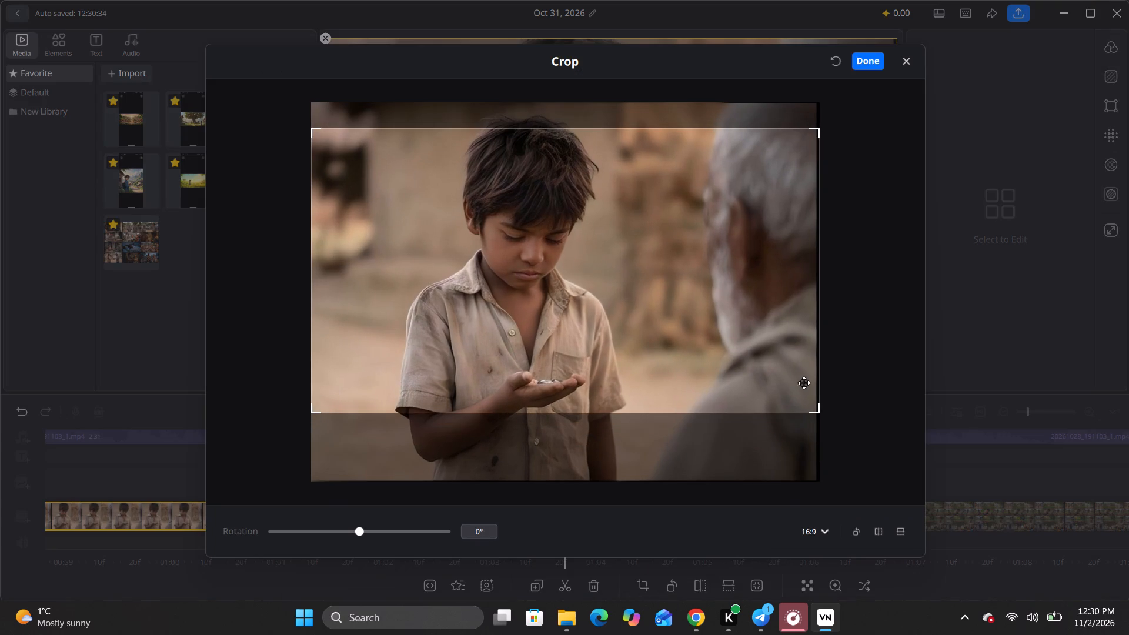
click(817, 414)
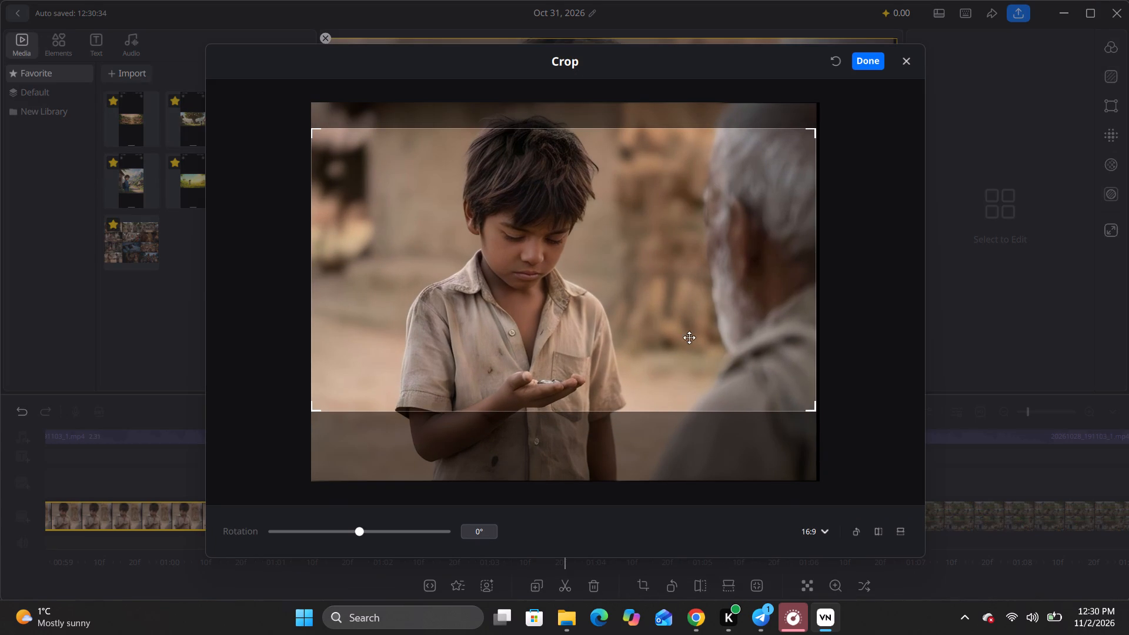
drag(683, 326, 683, 333)
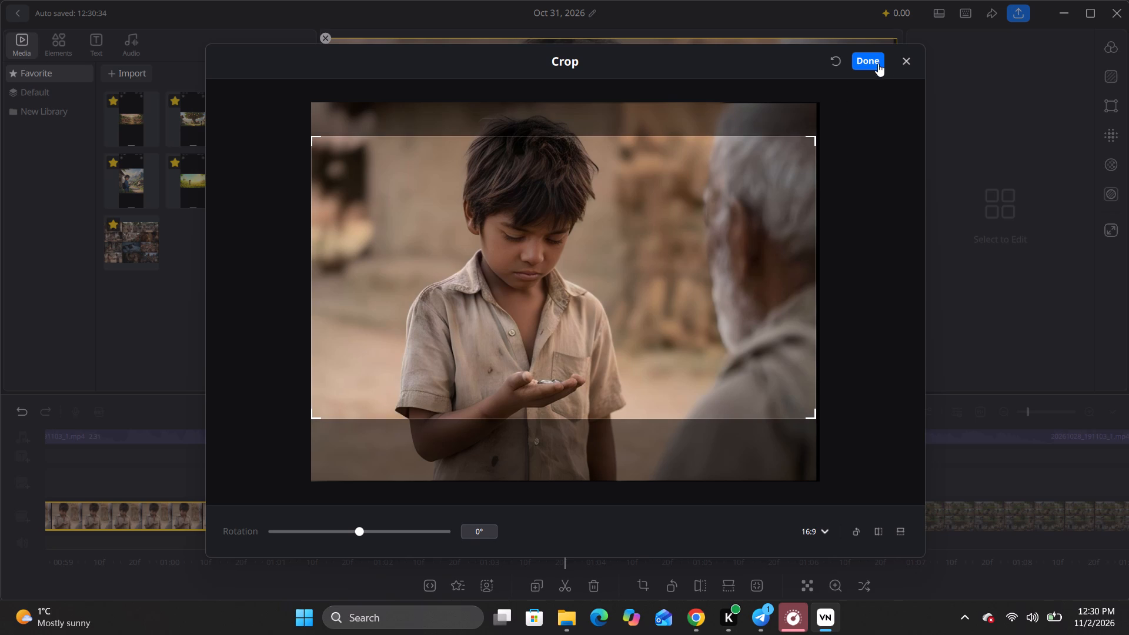
click(877, 60)
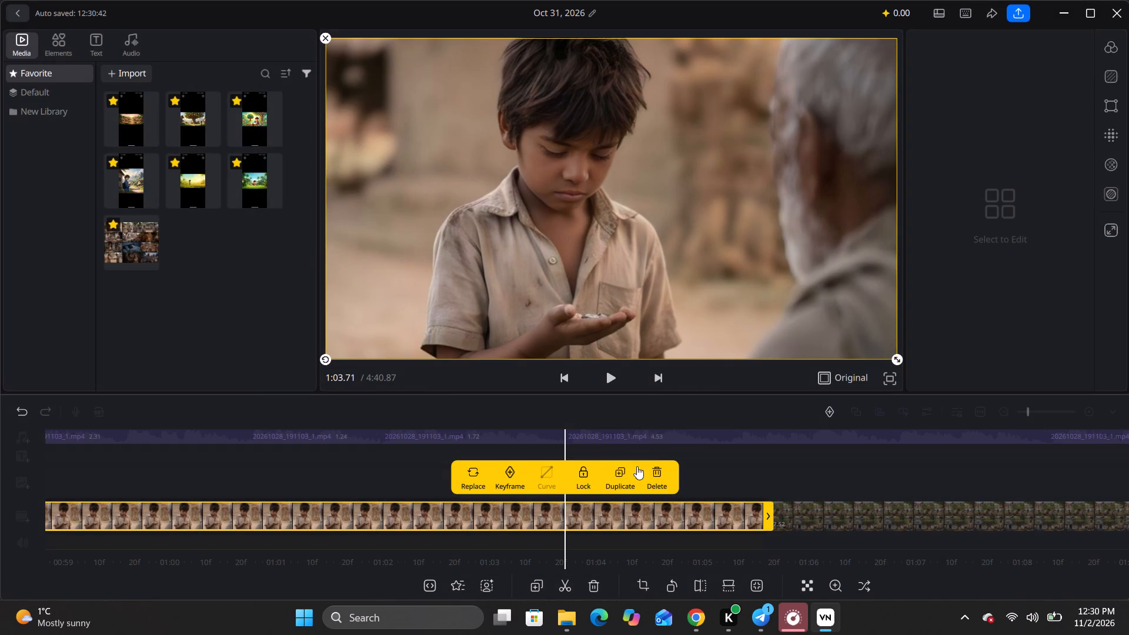
Play on into the collage clip, move back to the narration cut and split the clip at about 1:15.16.
key(space)
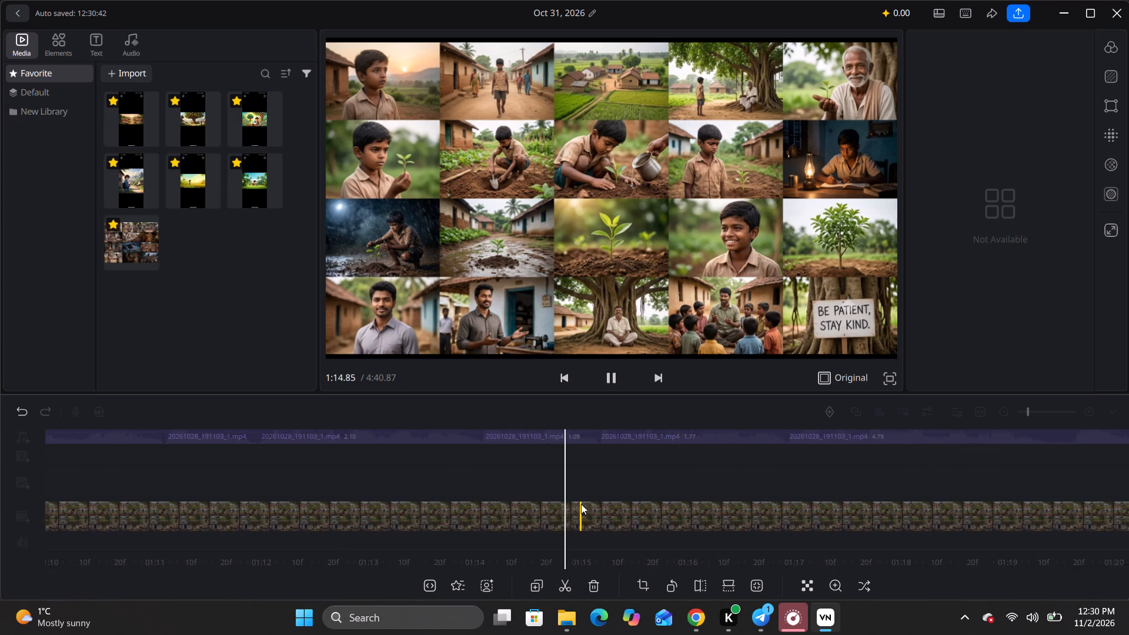
key(space)
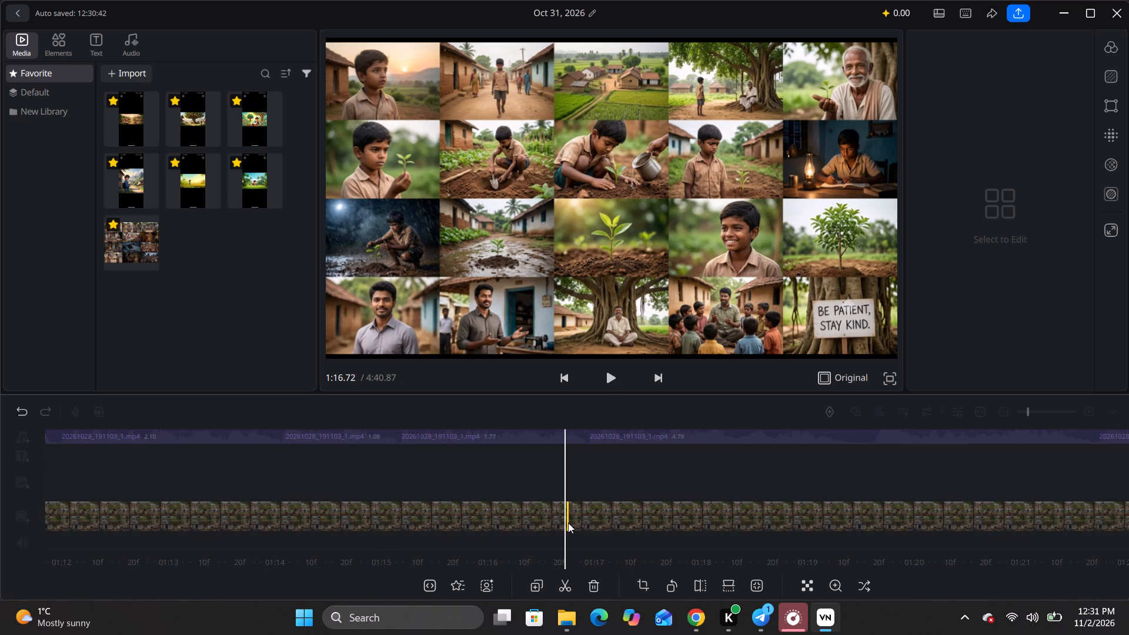
drag(532, 536, 709, 542)
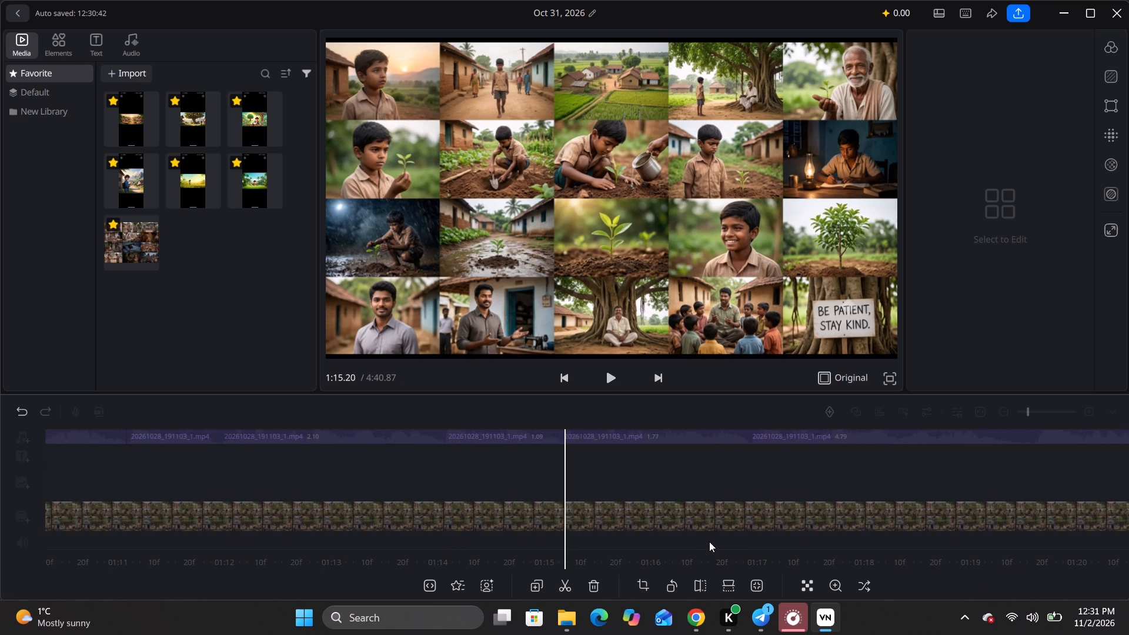
drag(709, 542, 712, 540)
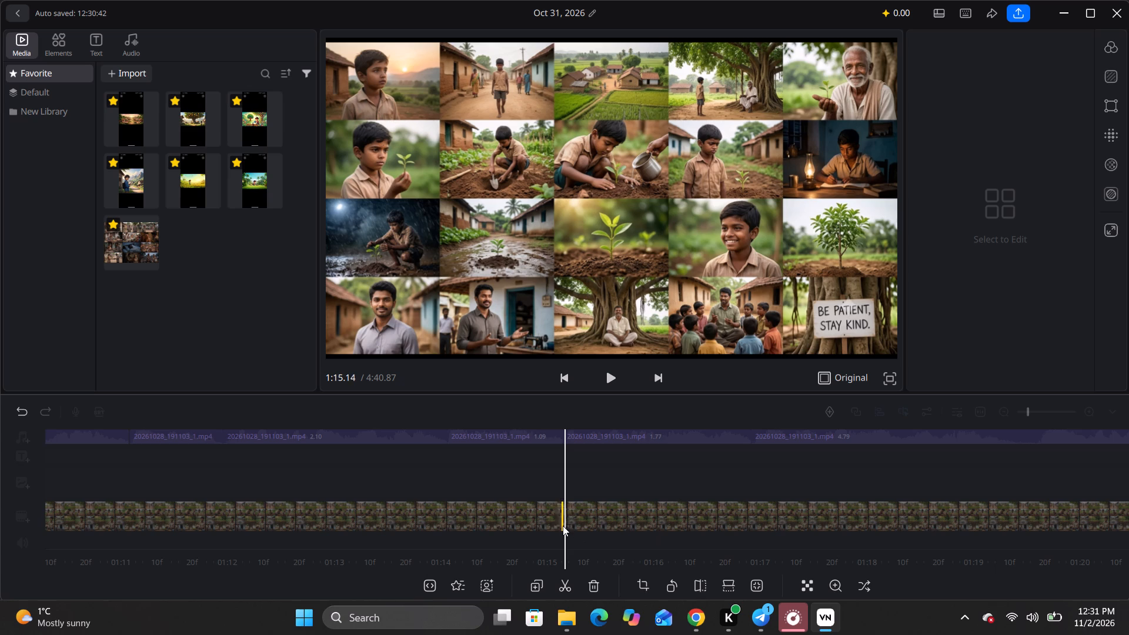
click(565, 524)
click(565, 524)
click(564, 584)
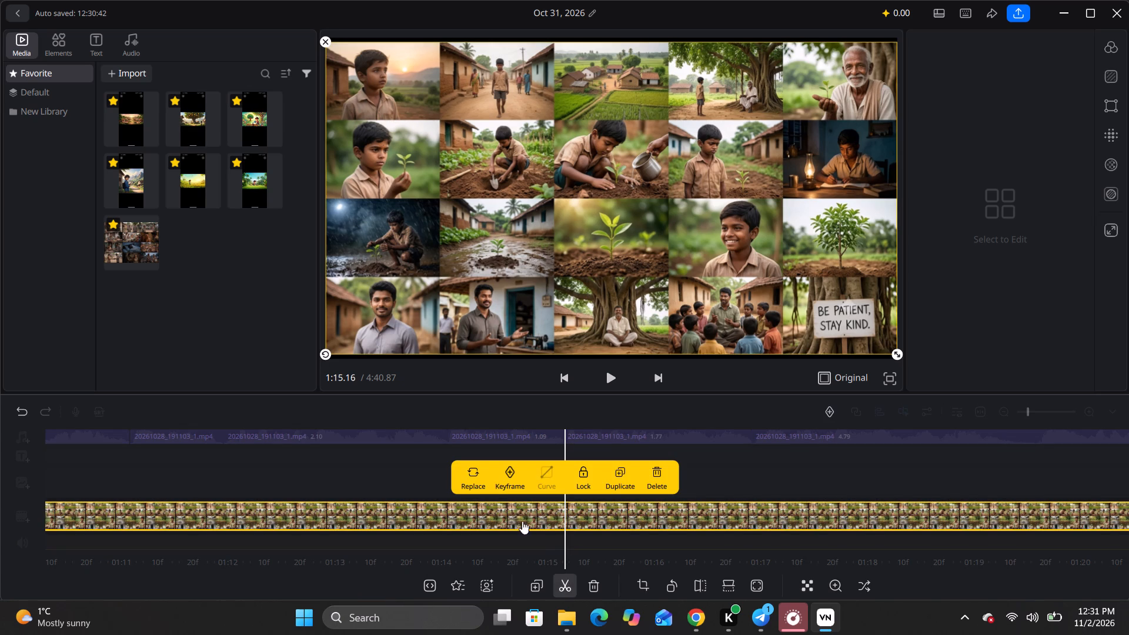
click(475, 477)
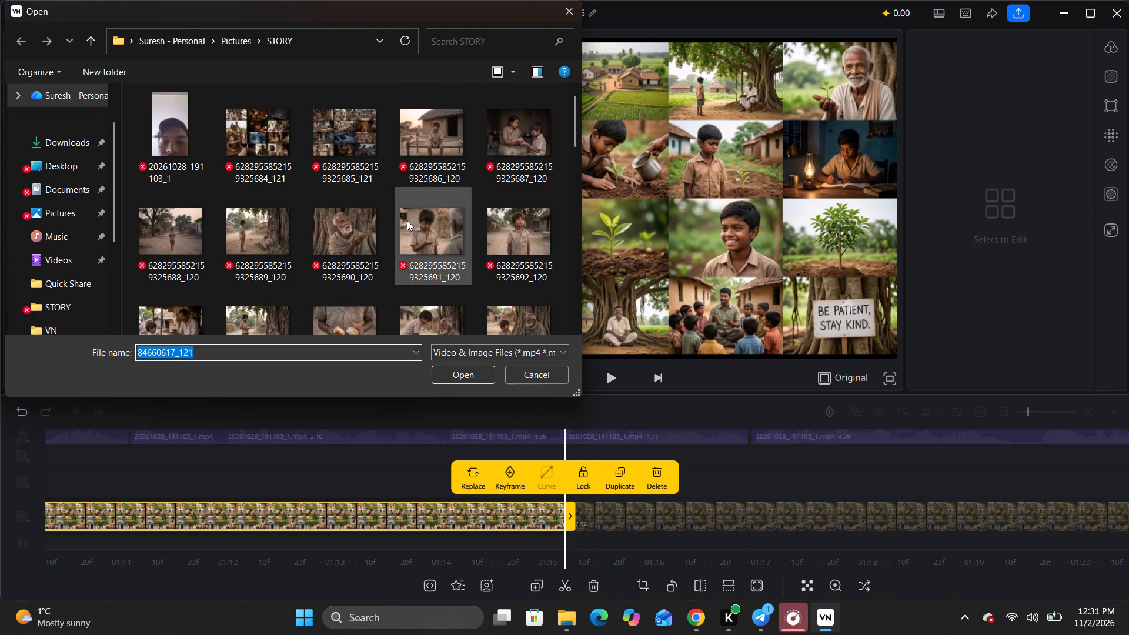
scroll(407, 220, down, 1)
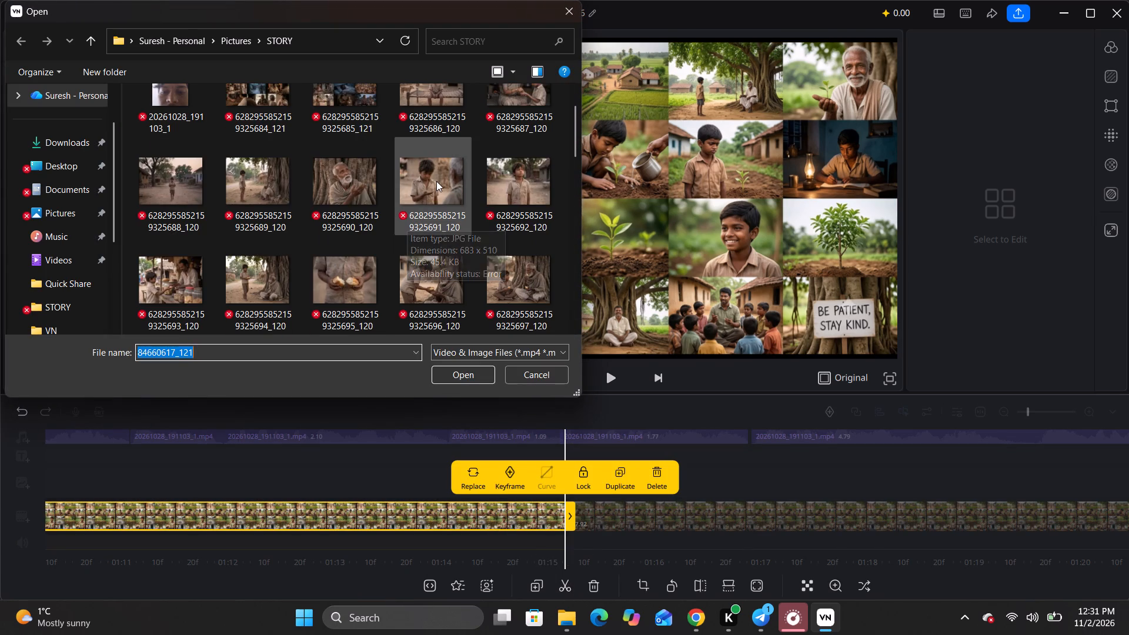
click(436, 181)
click(469, 377)
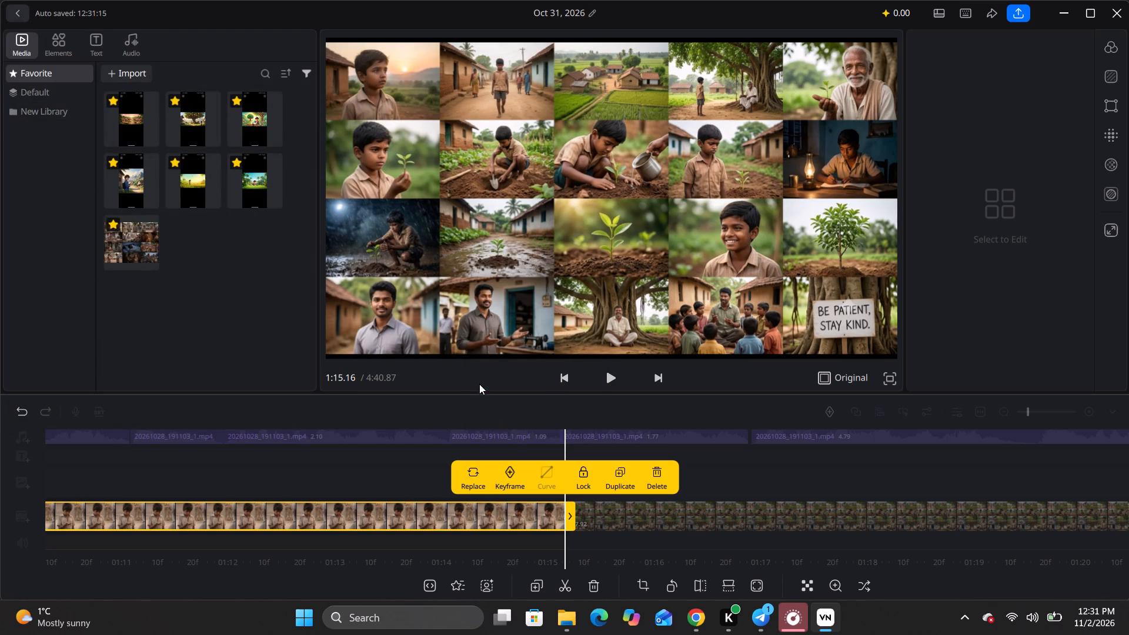
Crop the clip of the boy and old man at 16:9, excluding the dark strip on the image's right edge and lowering the frame slightly.
drag(450, 522, 498, 522)
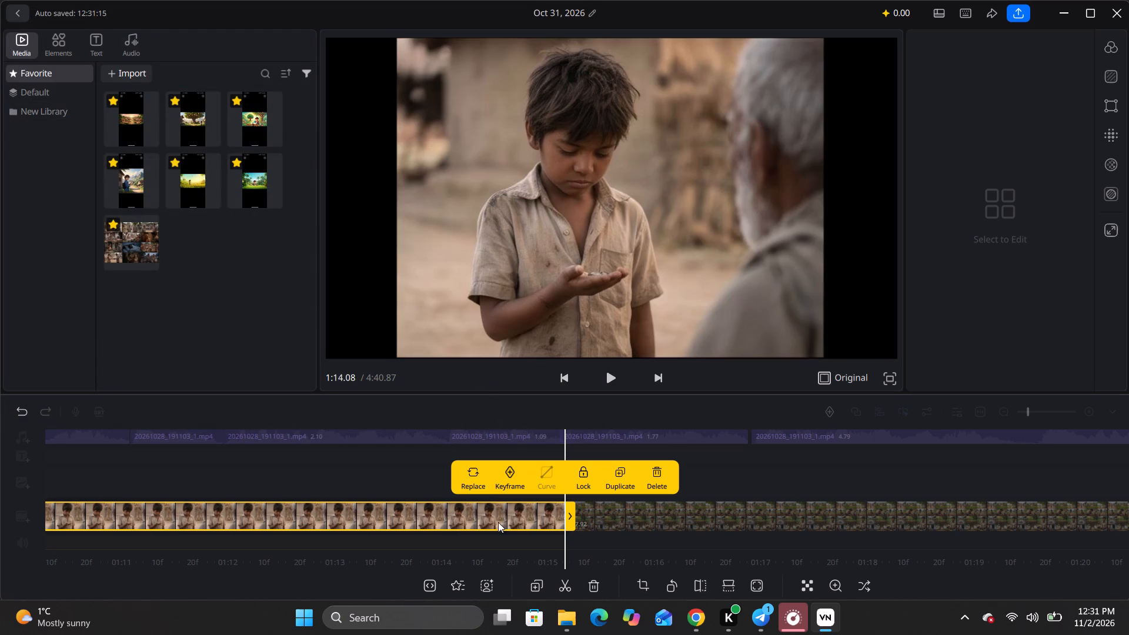
drag(498, 522, 520, 523)
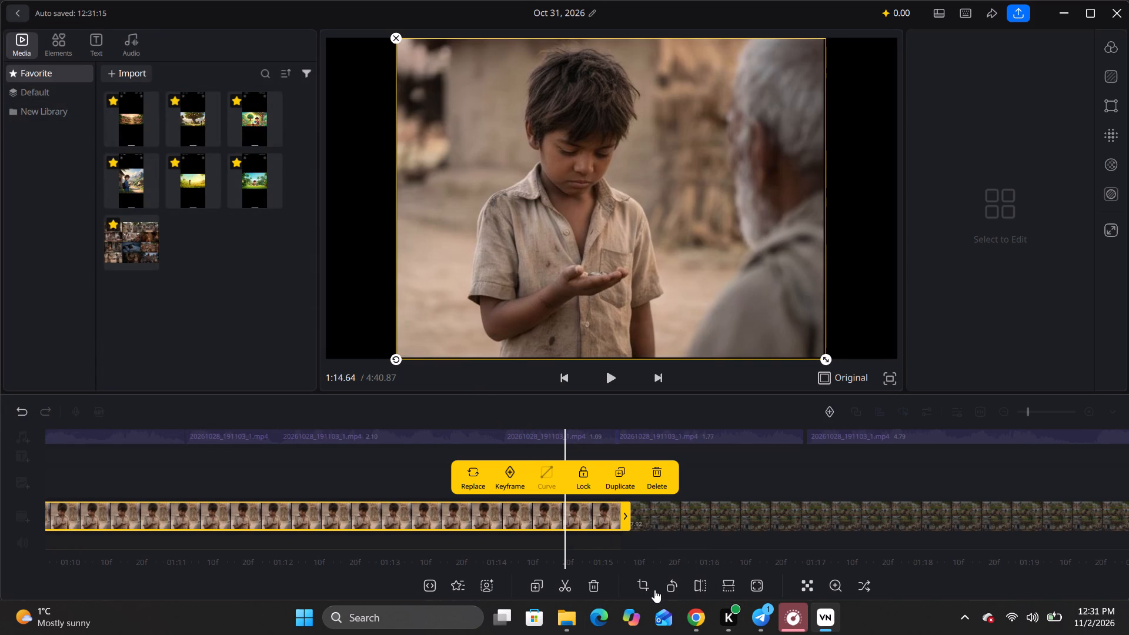
click(649, 589)
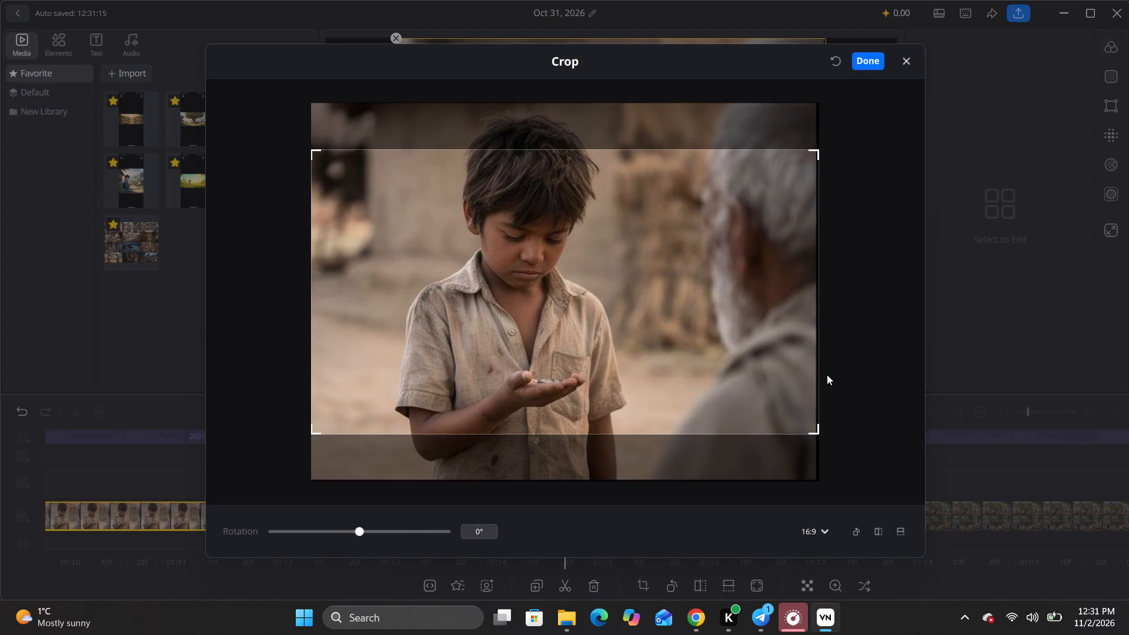
drag(819, 432, 812, 453)
drag(817, 435, 810, 435)
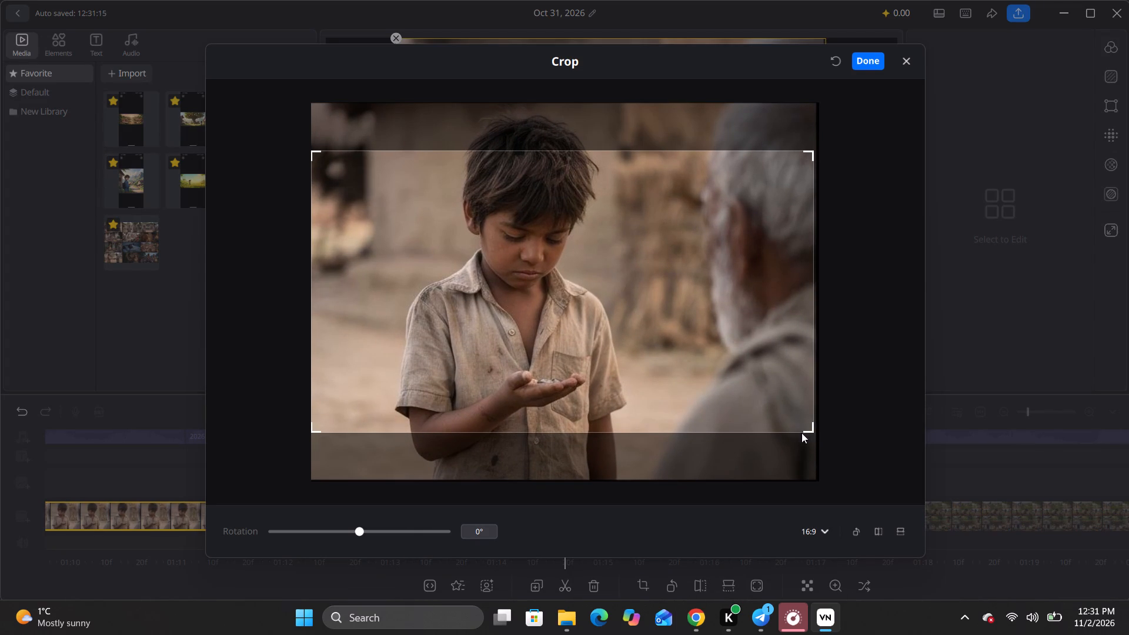
drag(640, 350, 634, 366)
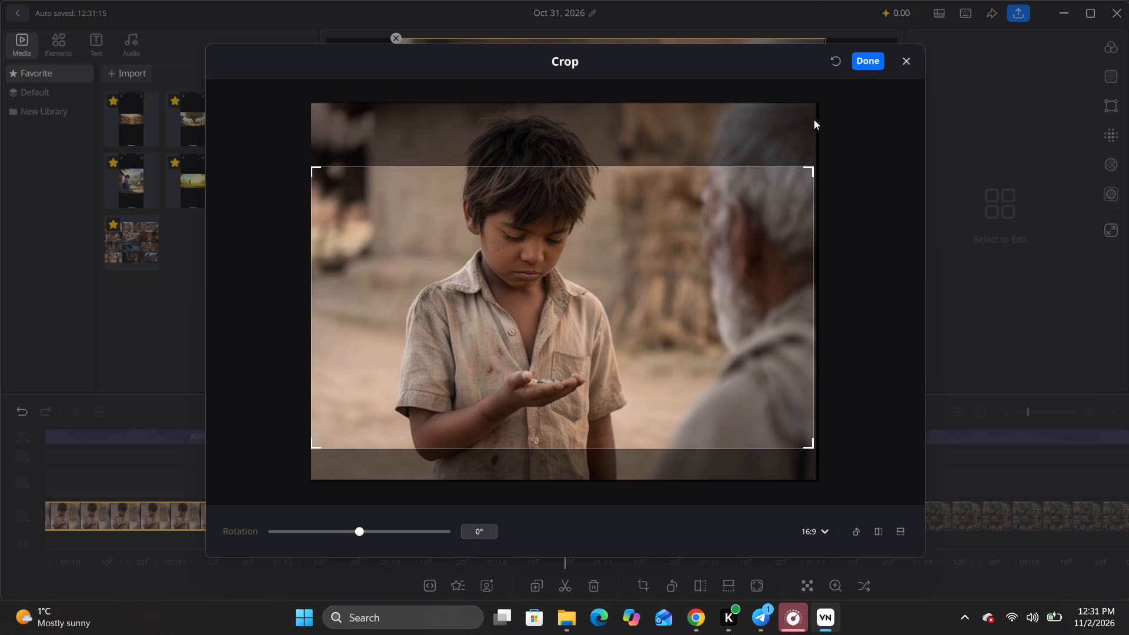
click(647, 334)
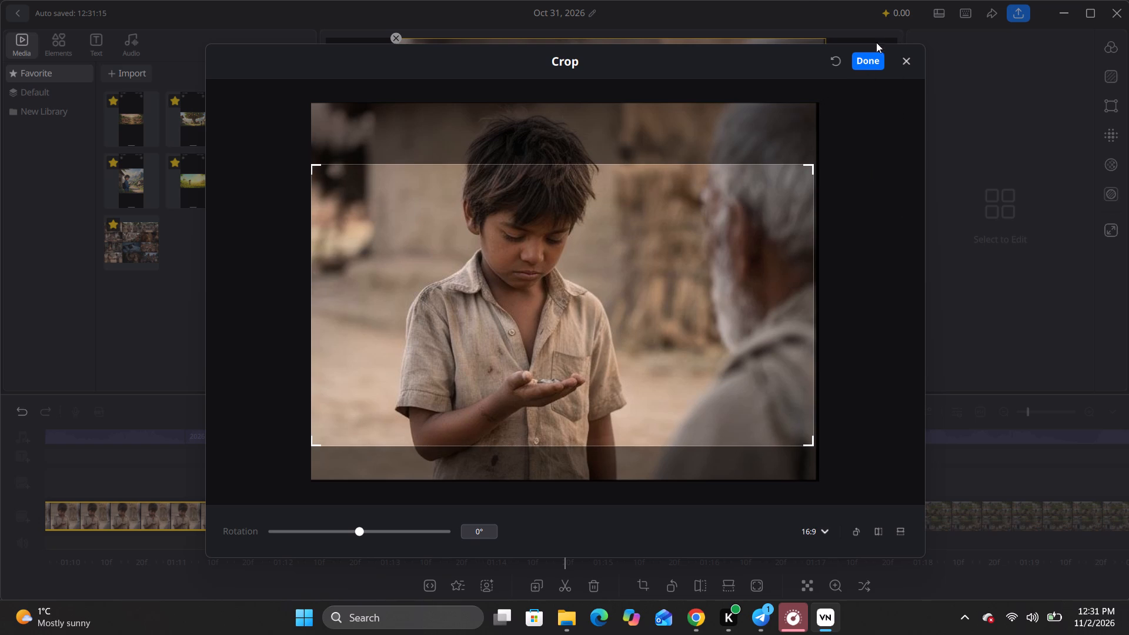
click(866, 63)
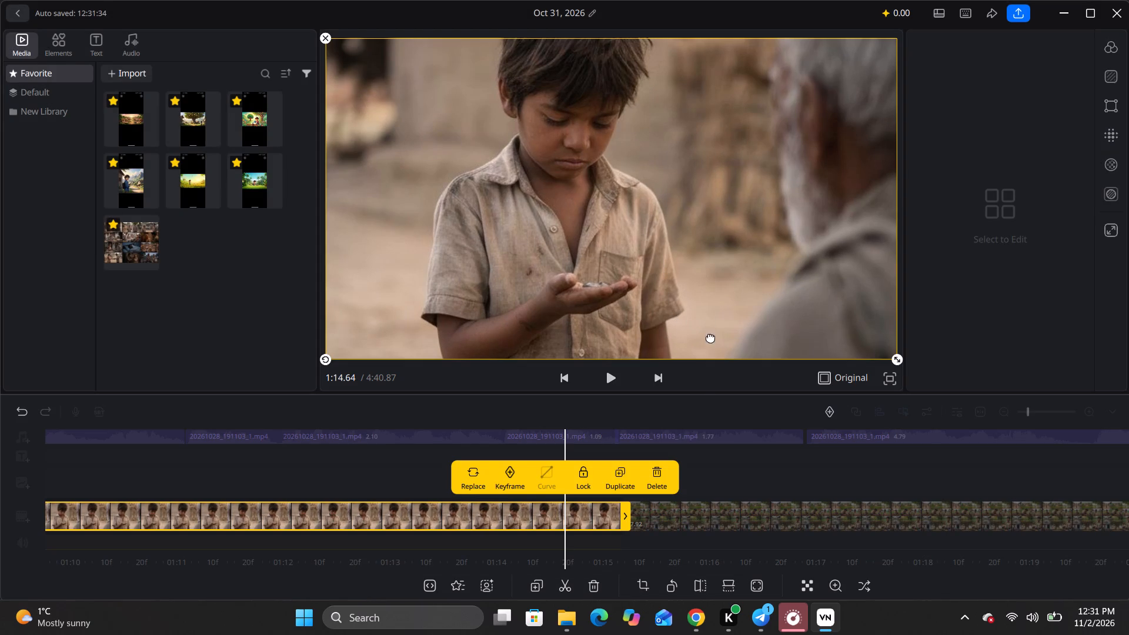
key(space)
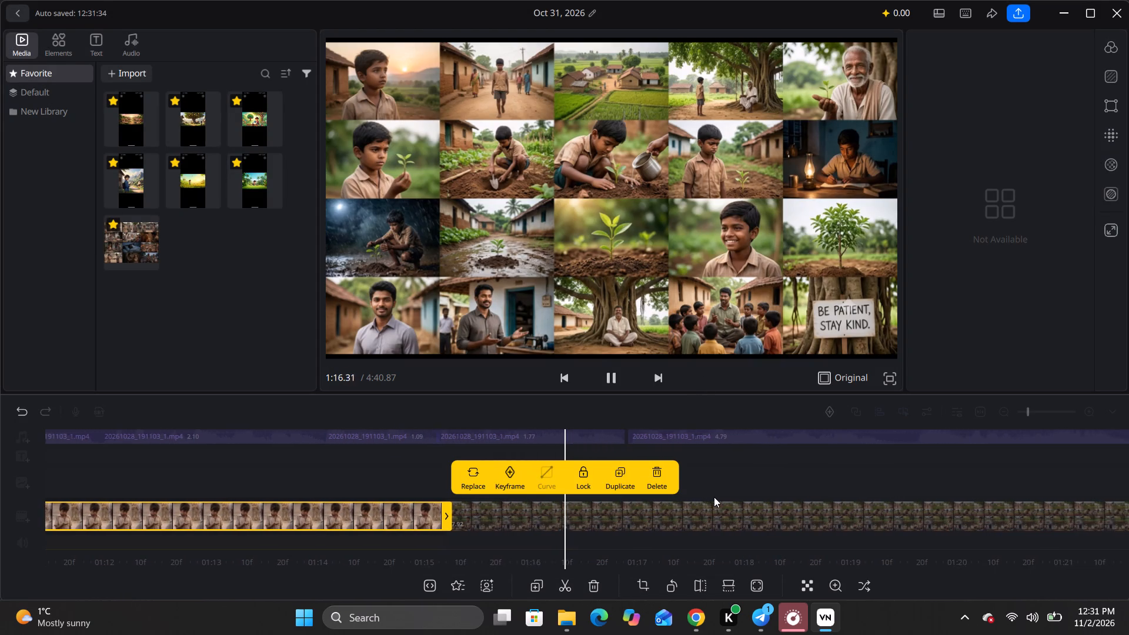
key(space)
click(544, 427)
click(535, 432)
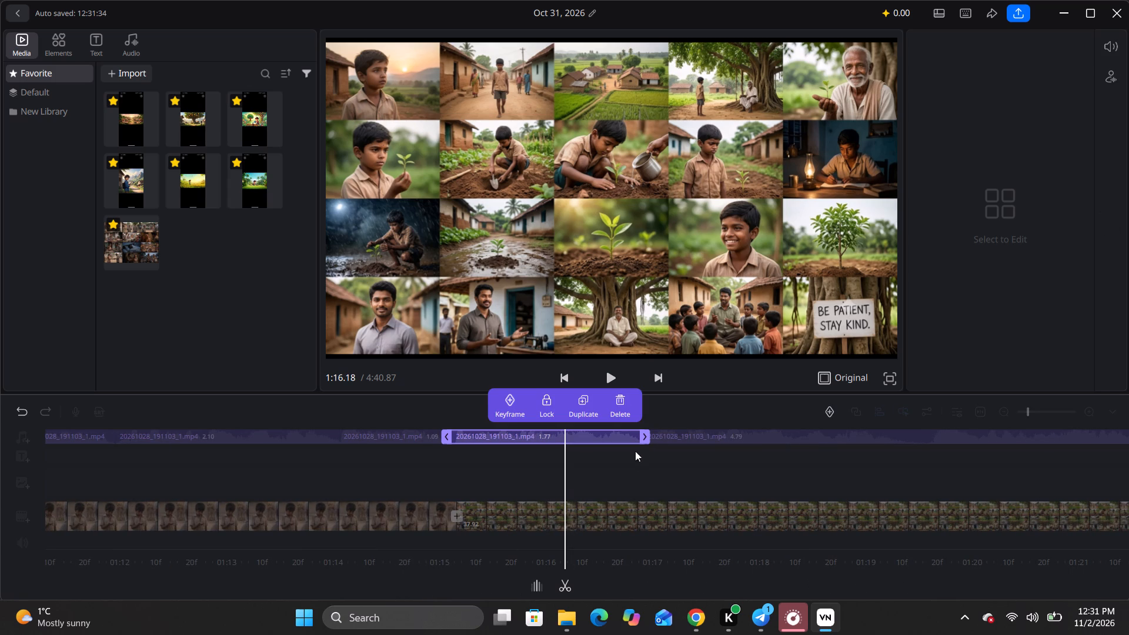
key(space)
key(space)
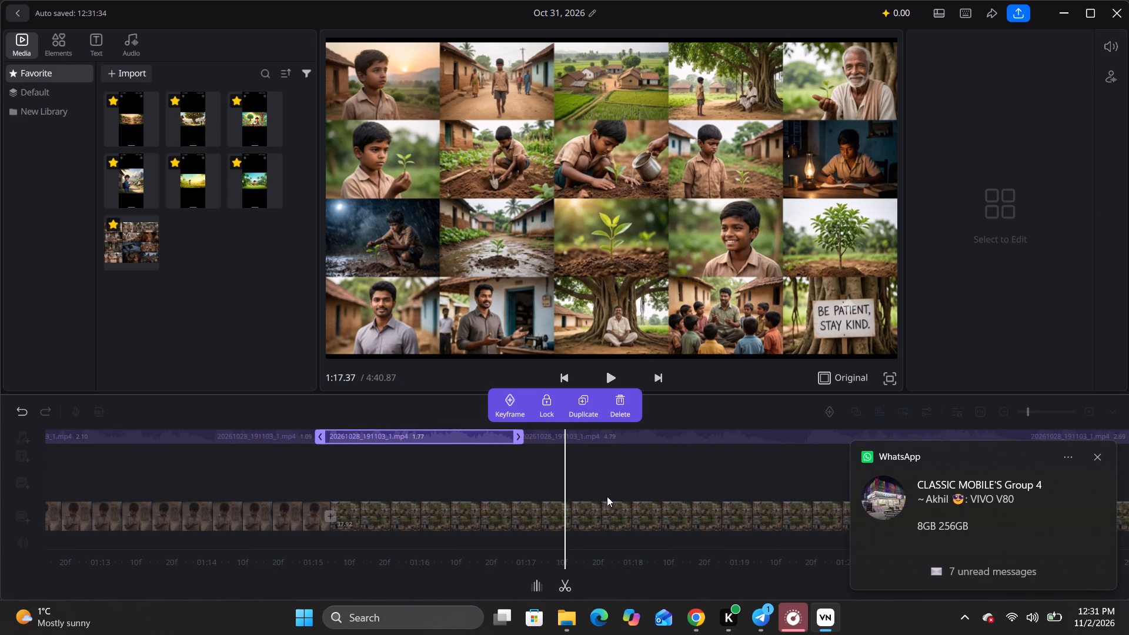
click(1098, 454)
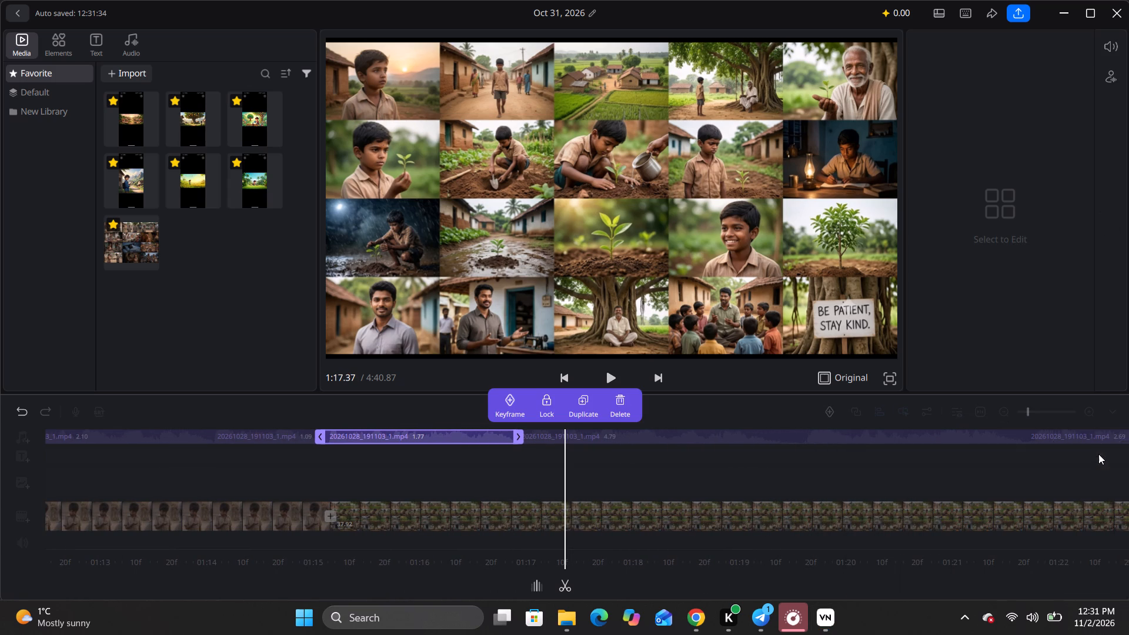
Play the narration over the collage clip on to about 1:18.40.
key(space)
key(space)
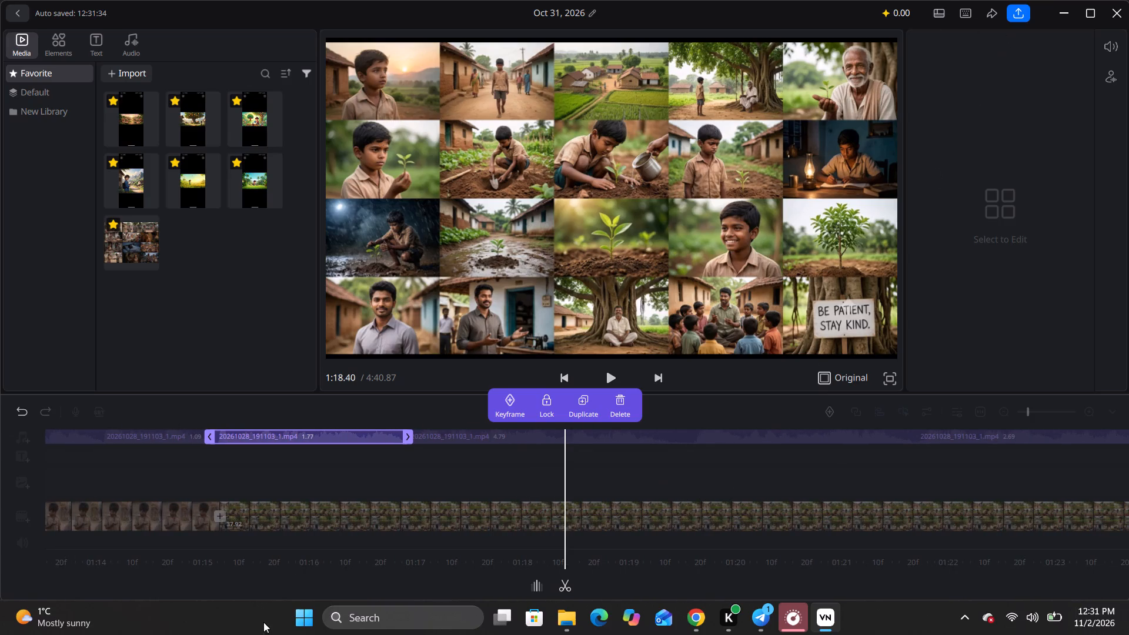
Switch to the Windows app settings page for WhatsApp.
click(296, 620)
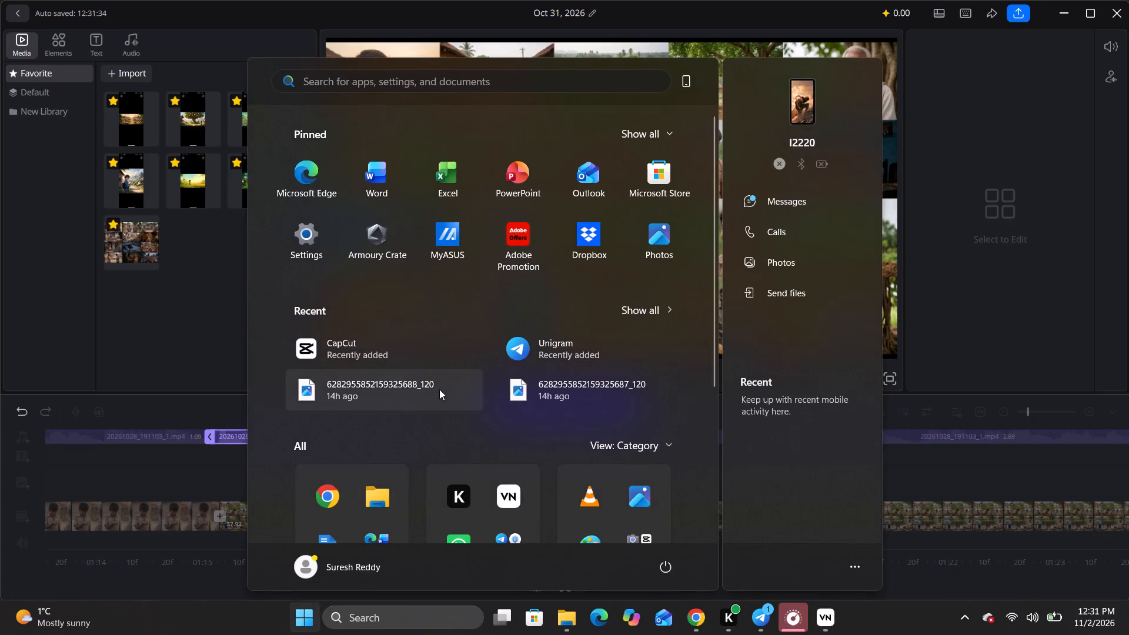
scroll(439, 389, down, 2)
right_click(452, 421)
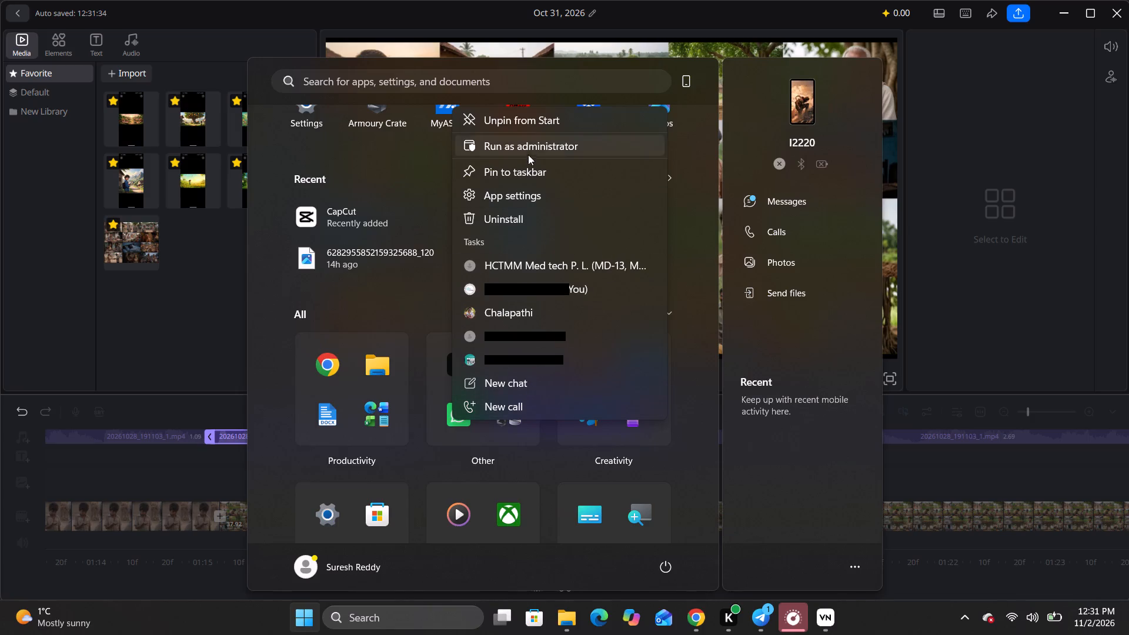
click(533, 196)
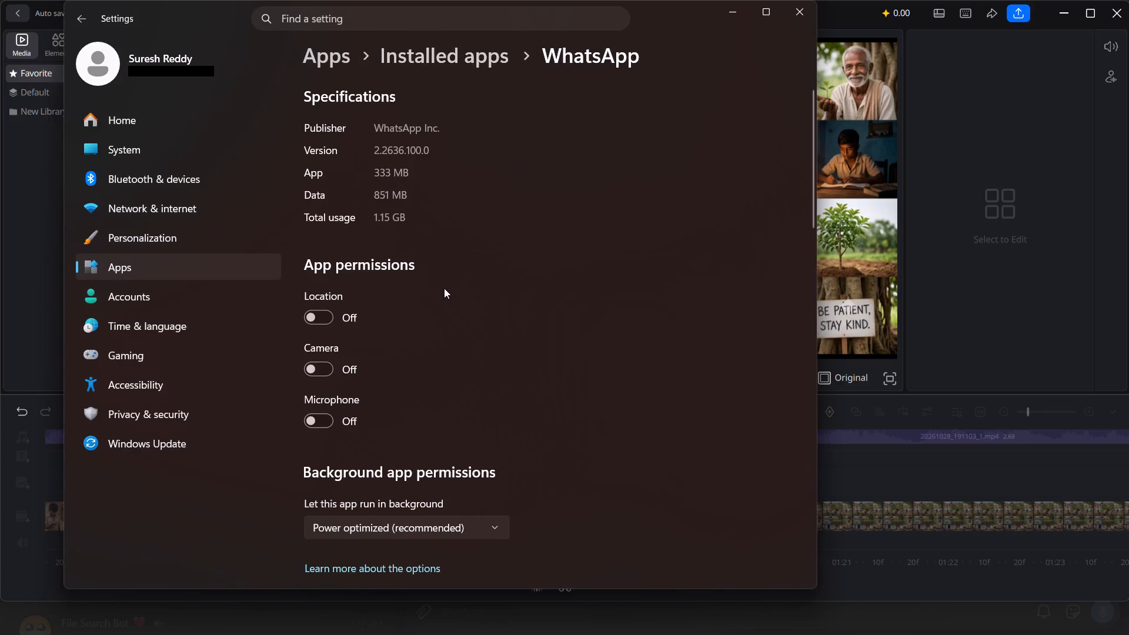
Look through WhatsApp's settings page, from its permissions down to related support and back to the background permission.
scroll(444, 288, down, 2)
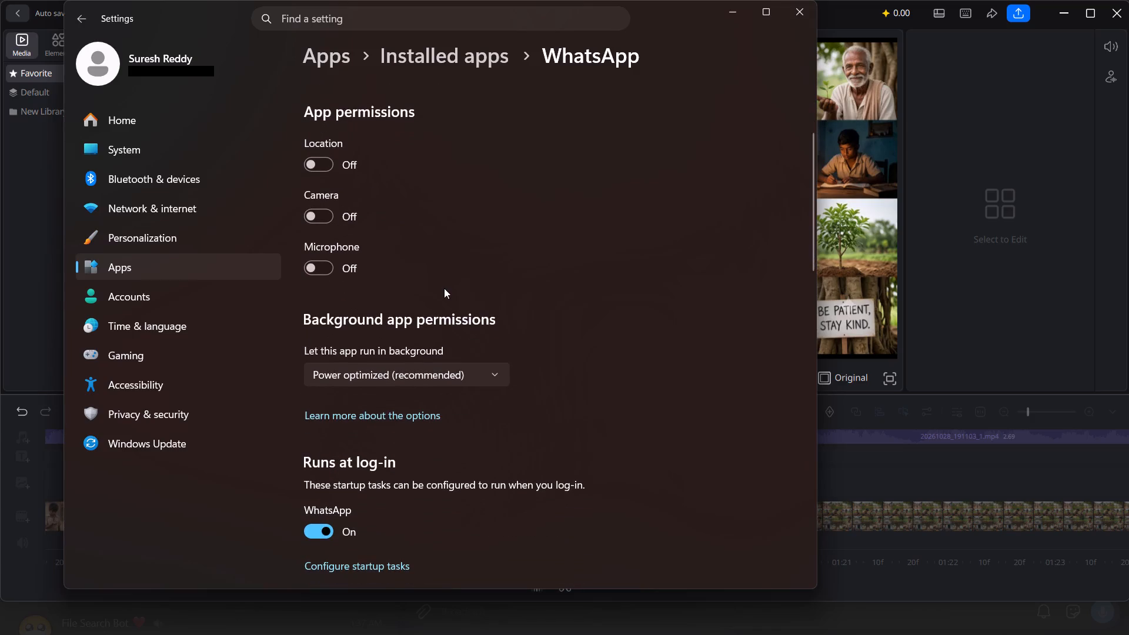
scroll(444, 288, down, 7)
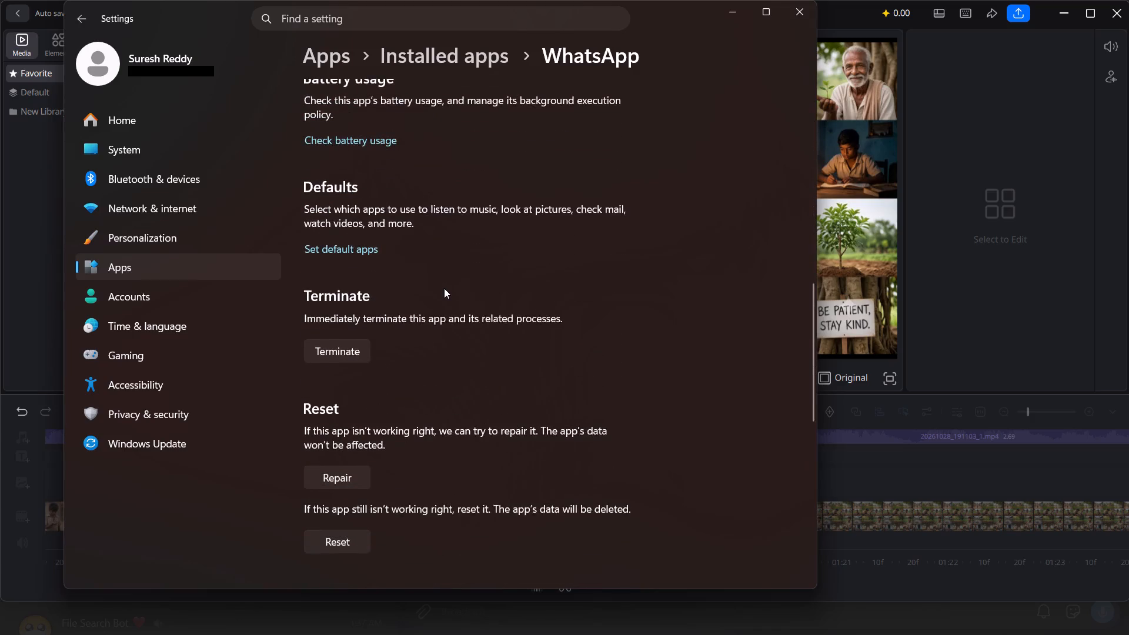
scroll(444, 288, down, 4)
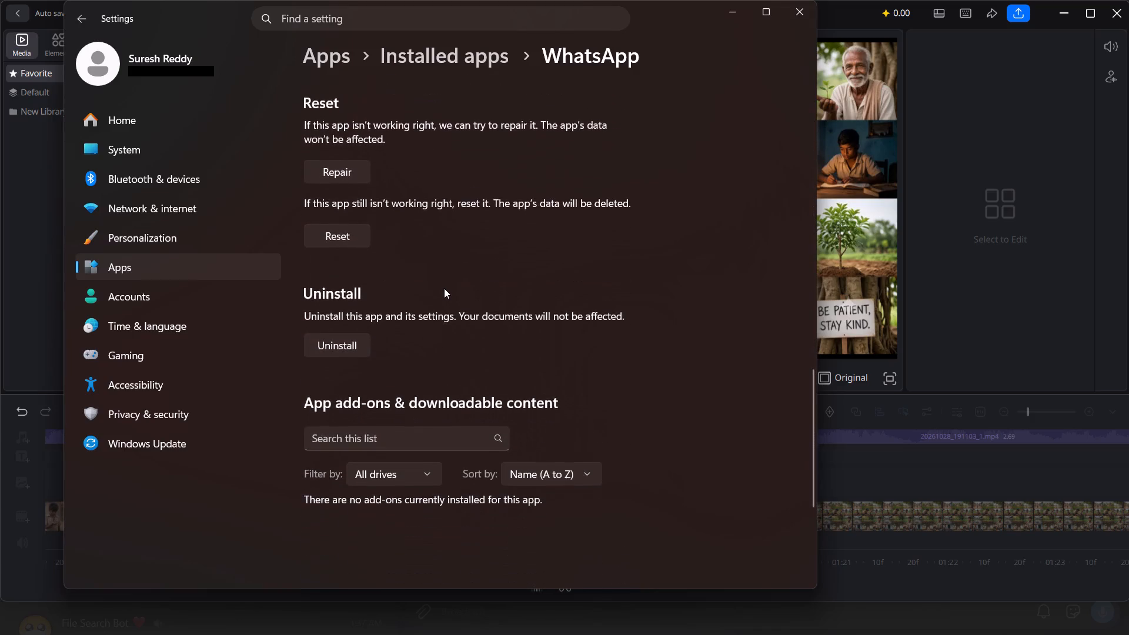
scroll(444, 288, down, 7)
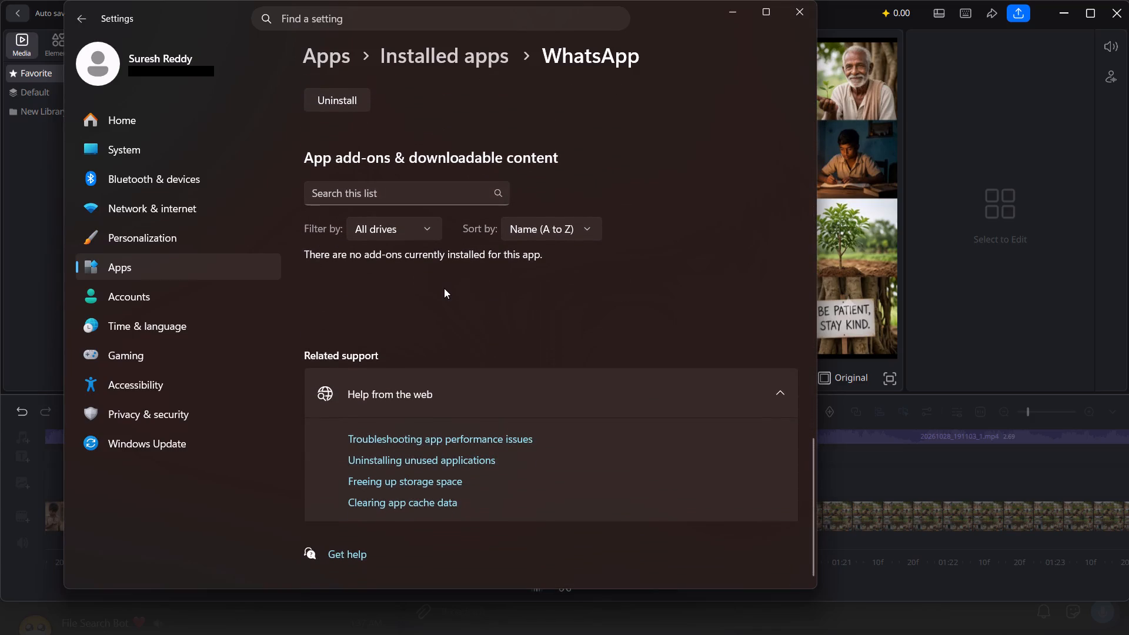
scroll(444, 288, up, 14)
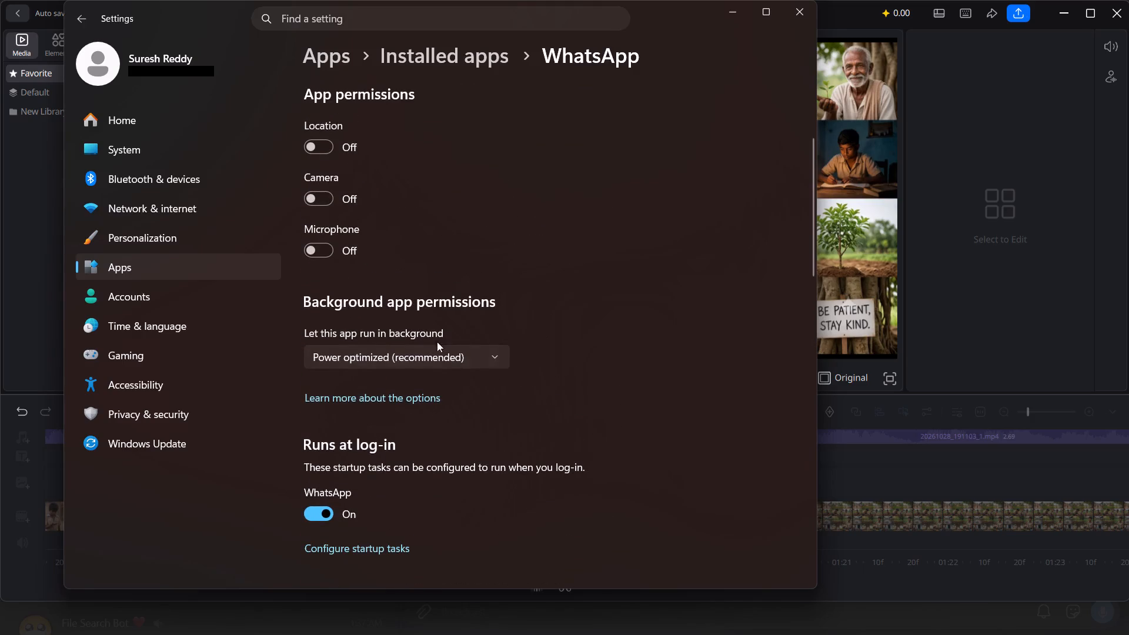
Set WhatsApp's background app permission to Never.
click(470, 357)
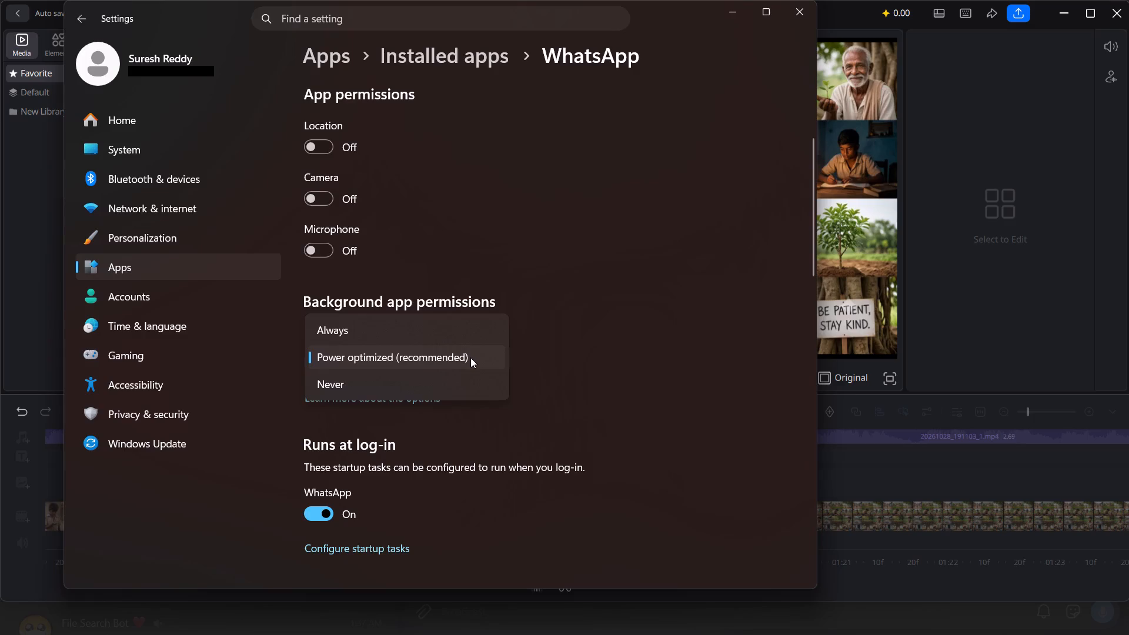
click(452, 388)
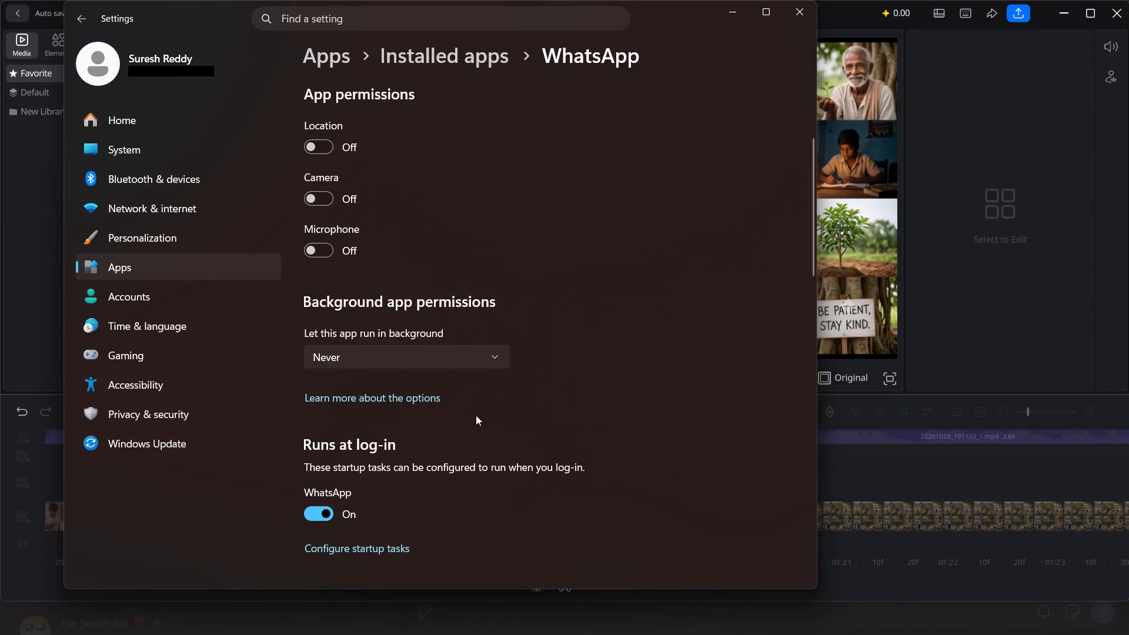
Recheck WhatsApp's permissions, log-in and termination options, and return to the VN video editor.
scroll(476, 415, down, 1)
scroll(476, 415, up, 6)
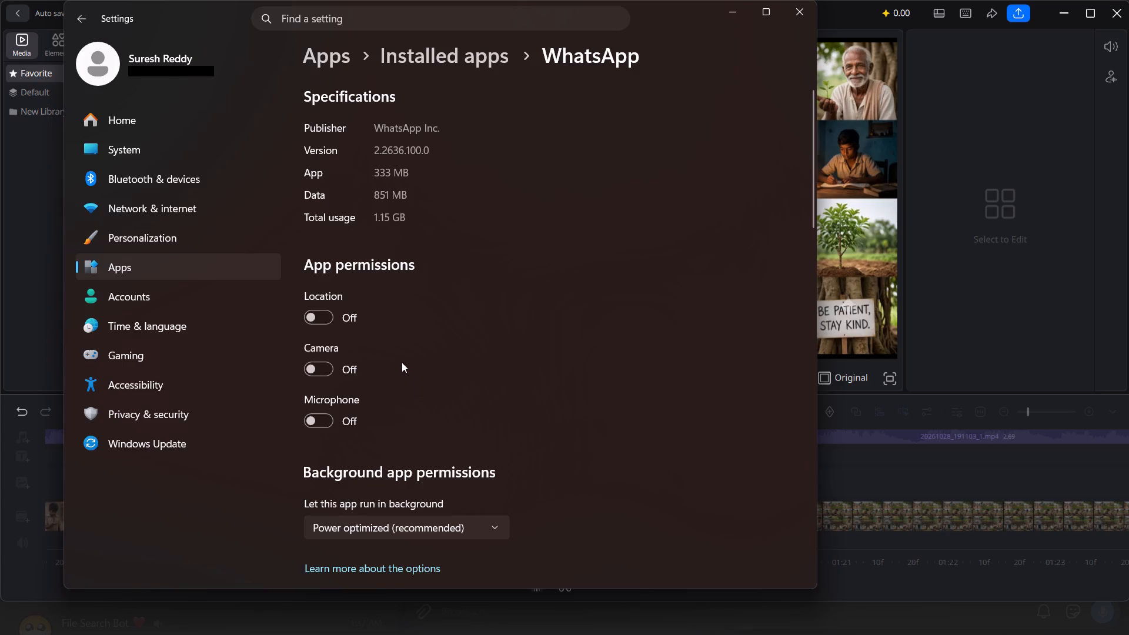
scroll(403, 363, down, 4)
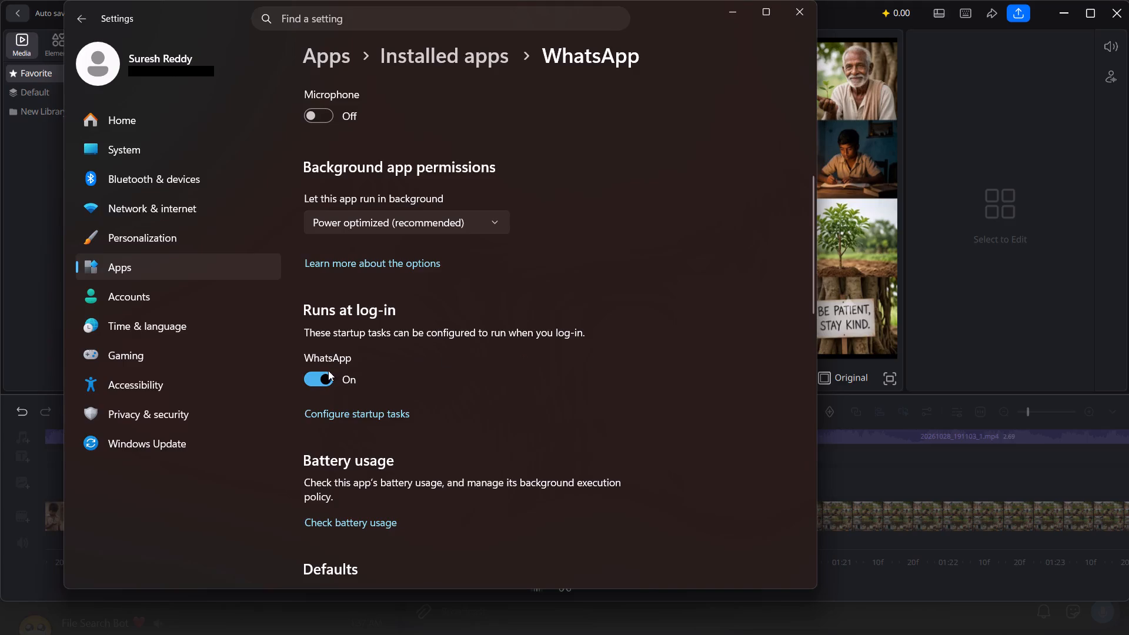
scroll(503, 403, down, 4)
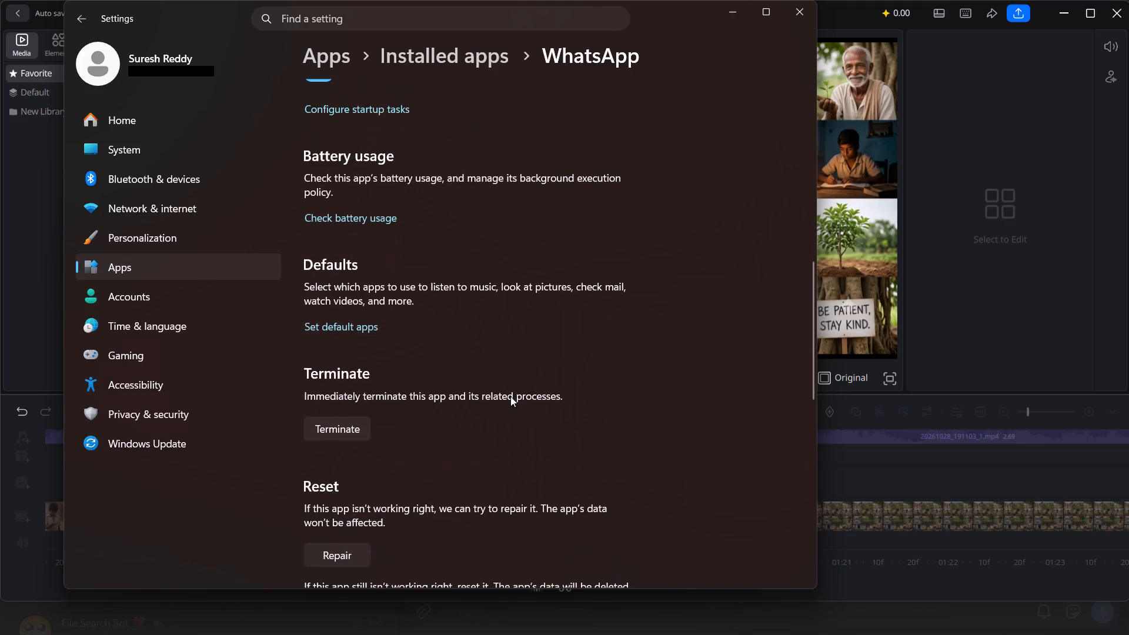
click(852, 464)
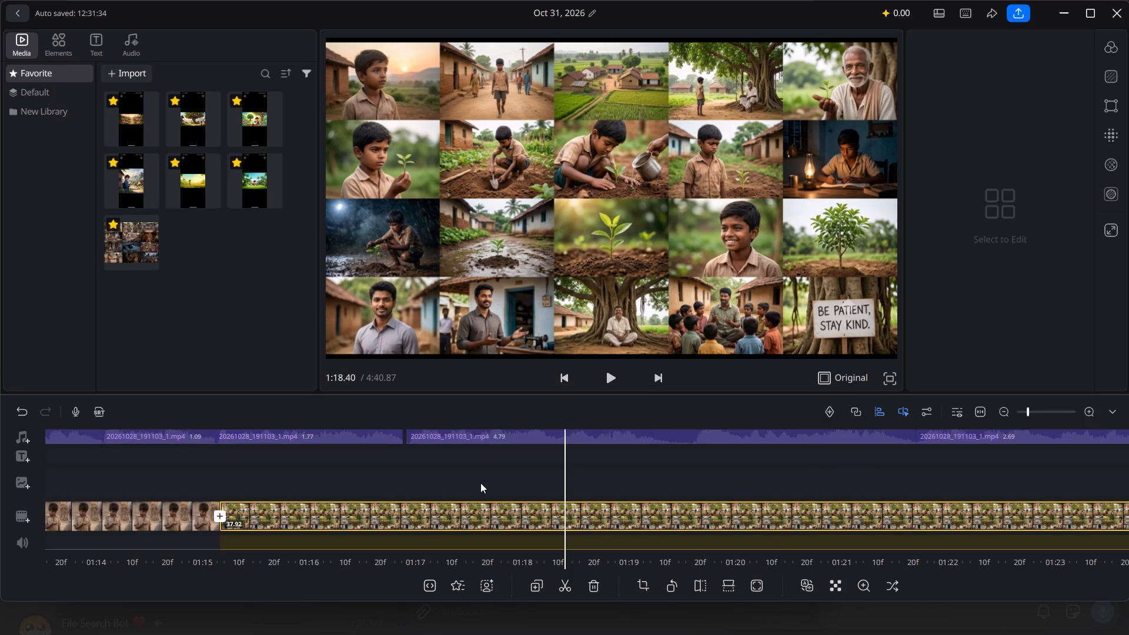
Replay the narration near the start of the collage clip and open the STORY folder to choose that clip's replacement image.
drag(318, 482, 896, 498)
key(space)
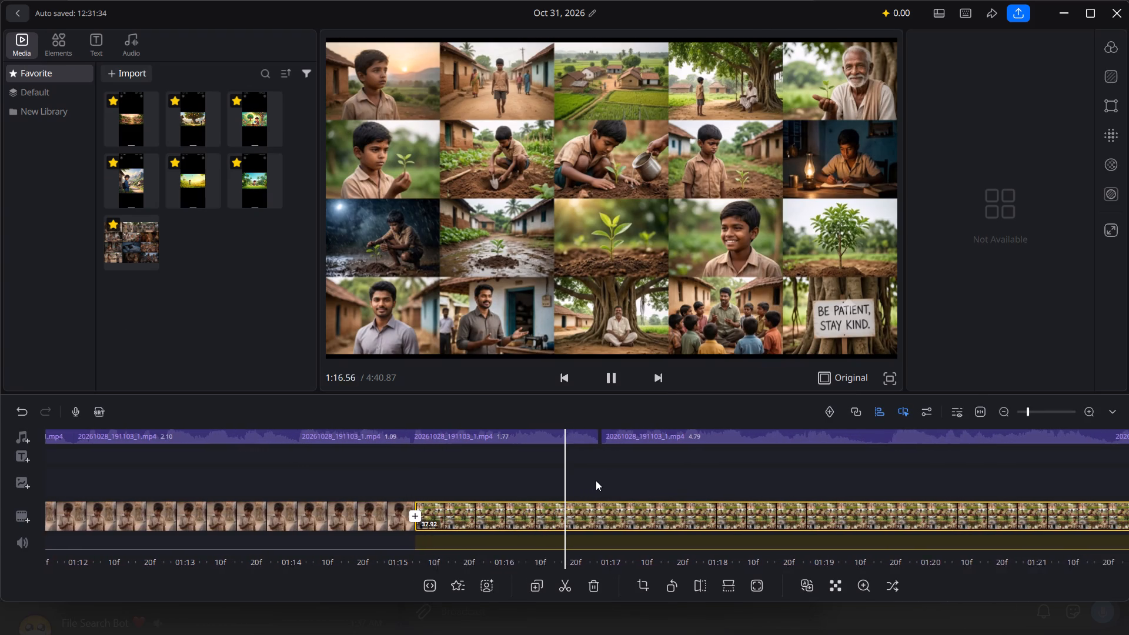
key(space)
click(499, 509)
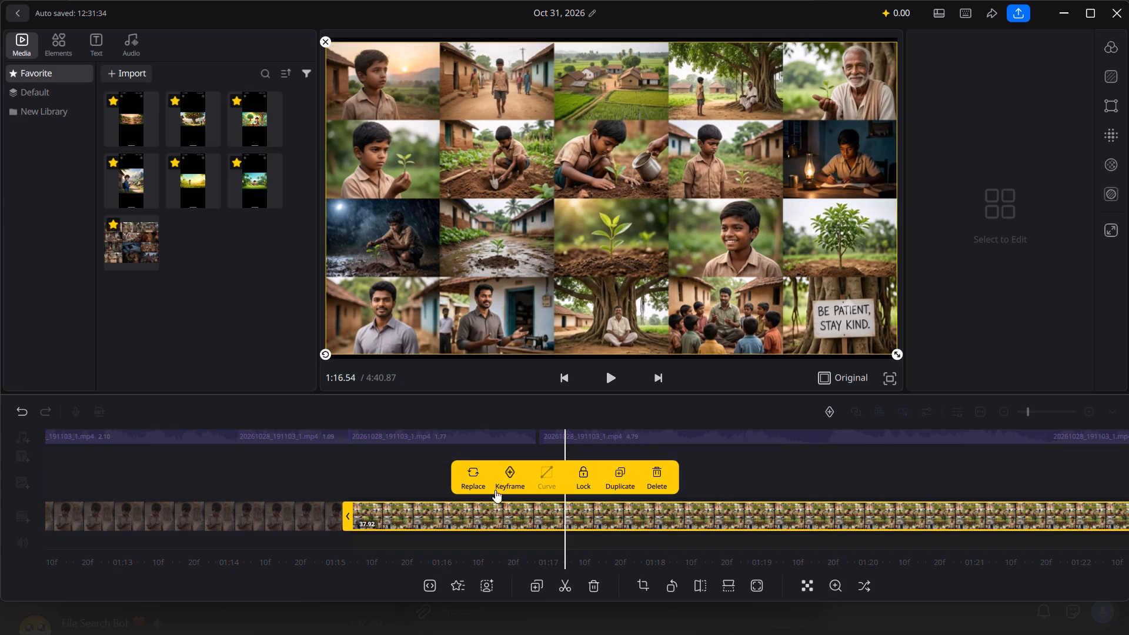
click(477, 474)
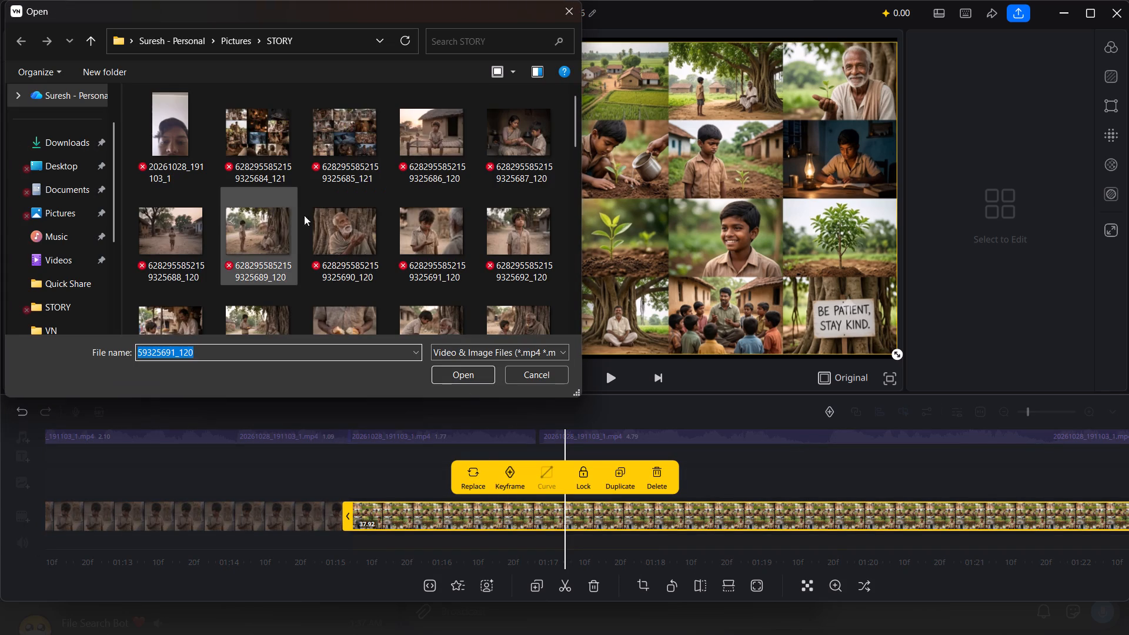
scroll(339, 226, down, 2)
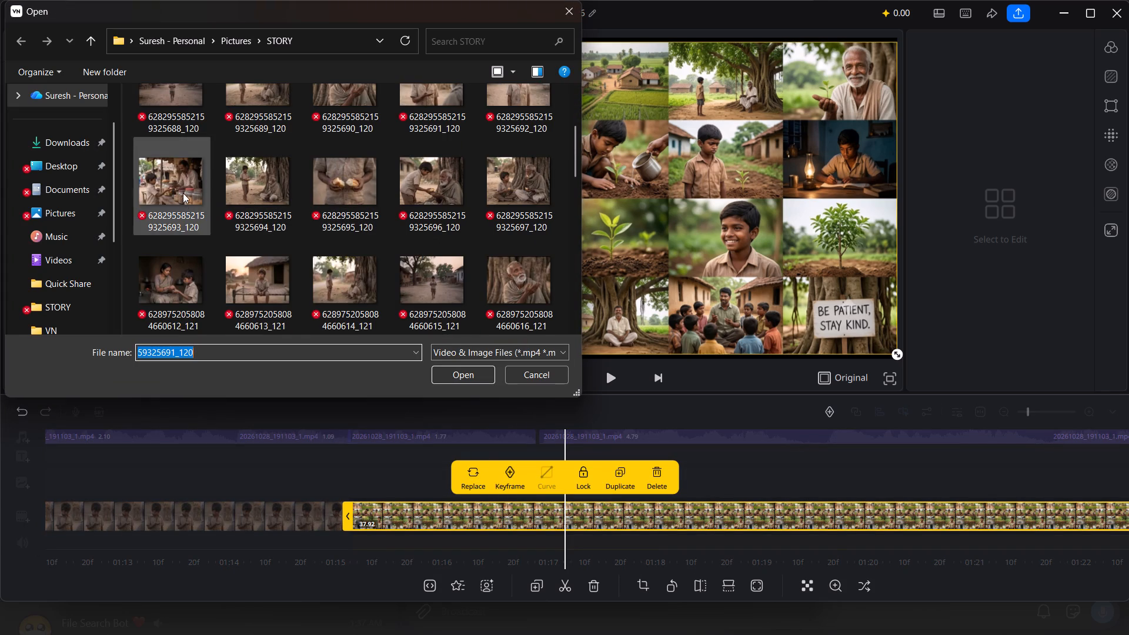
scroll(353, 209, up, 1)
click(518, 129)
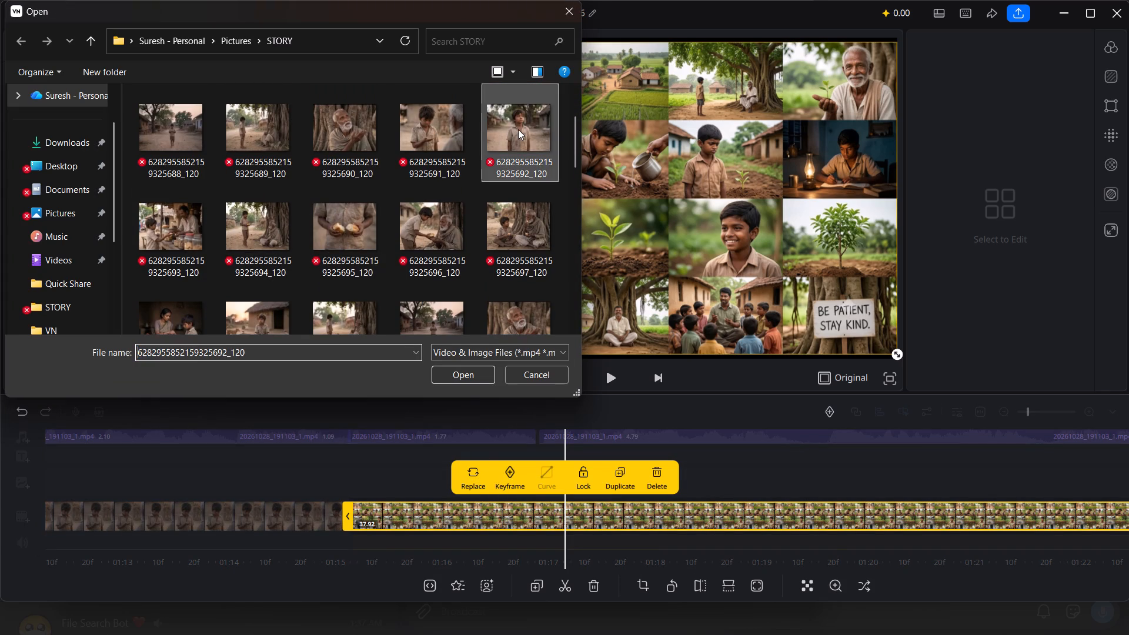
click(470, 375)
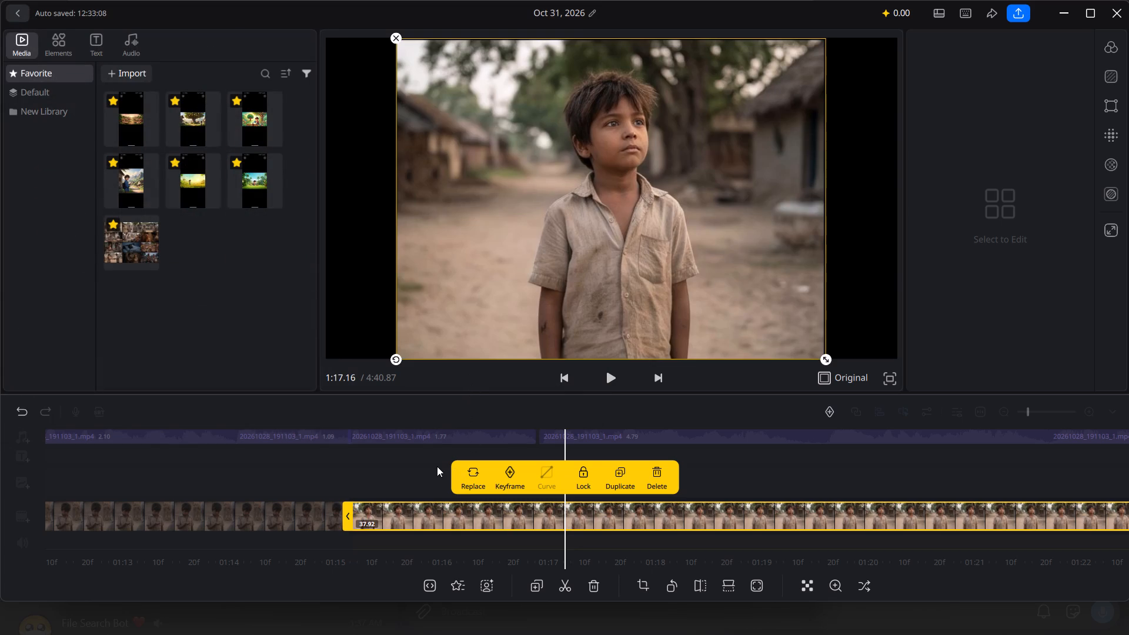
Replay the narration around the new boy clip, split the clip at about 1:17.19 and select the part before the cut.
drag(437, 466, 672, 470)
key(space)
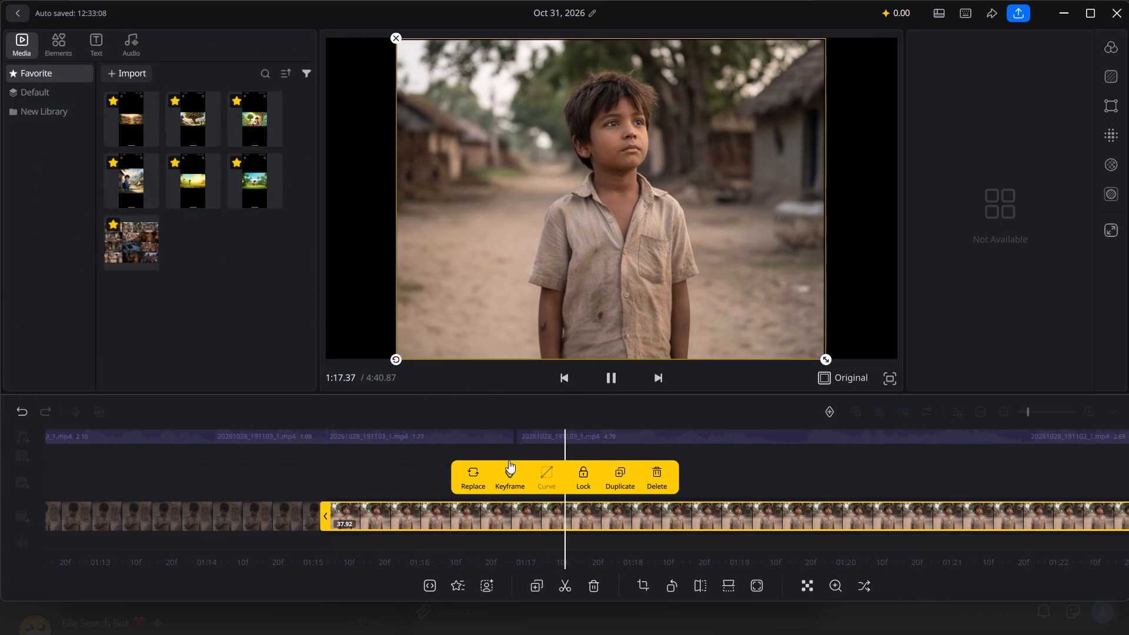
key(space)
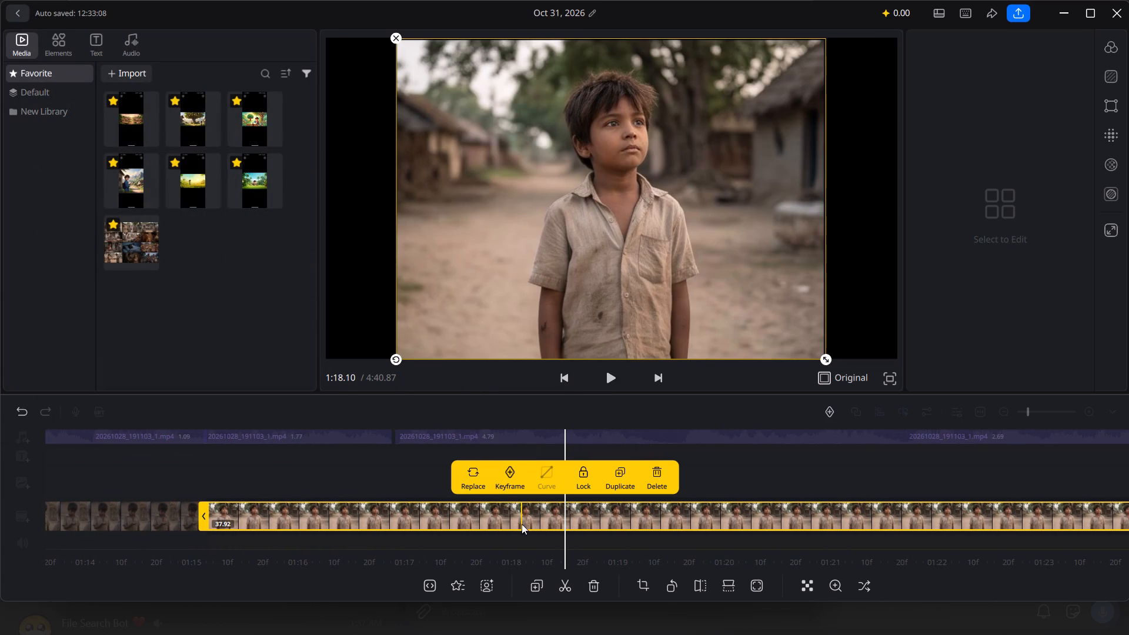
key(space)
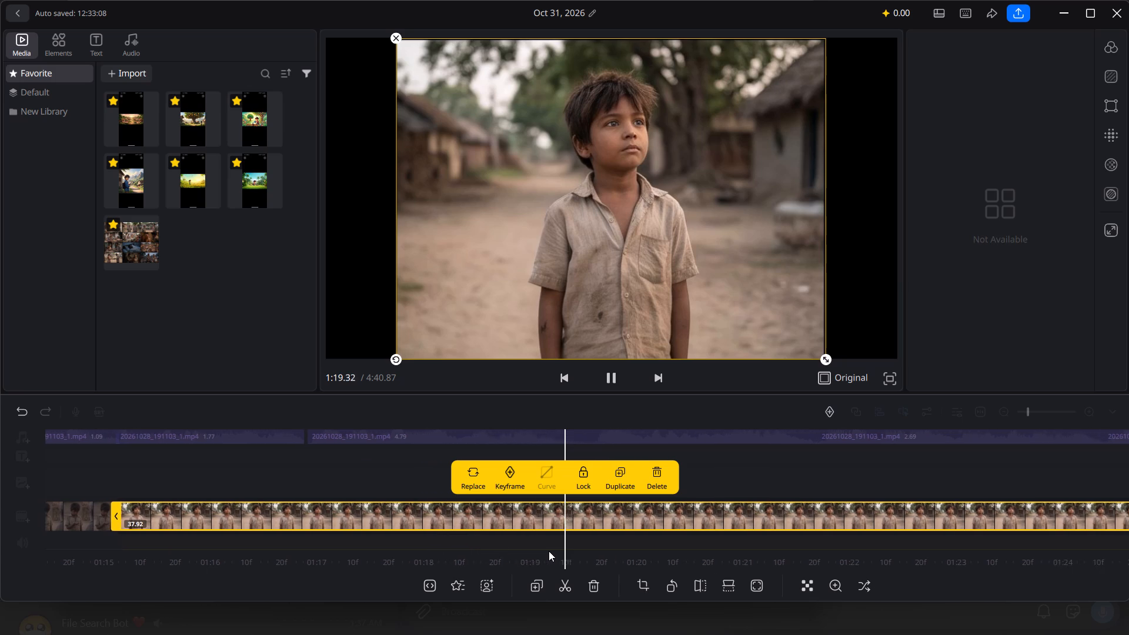
key(space)
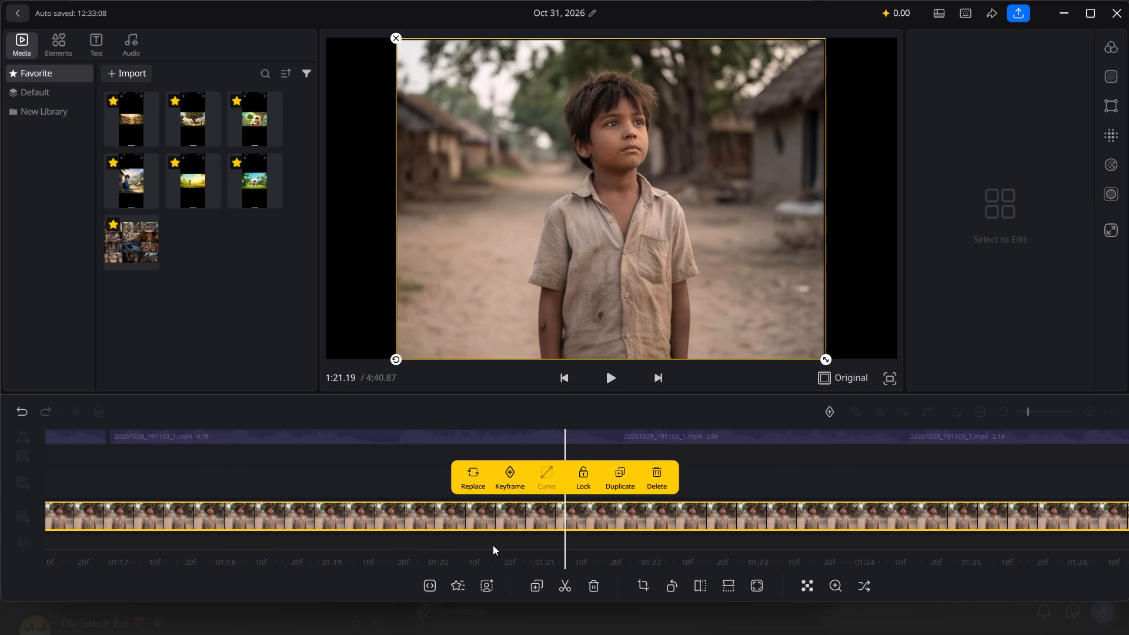
drag(459, 544, 947, 546)
click(856, 545)
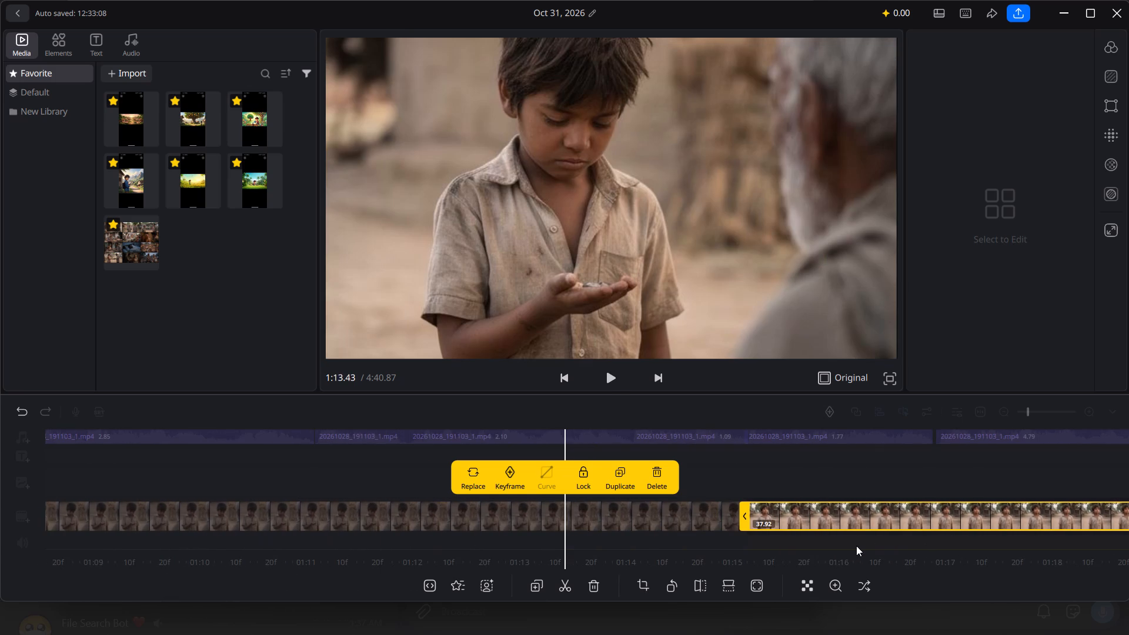
key(space)
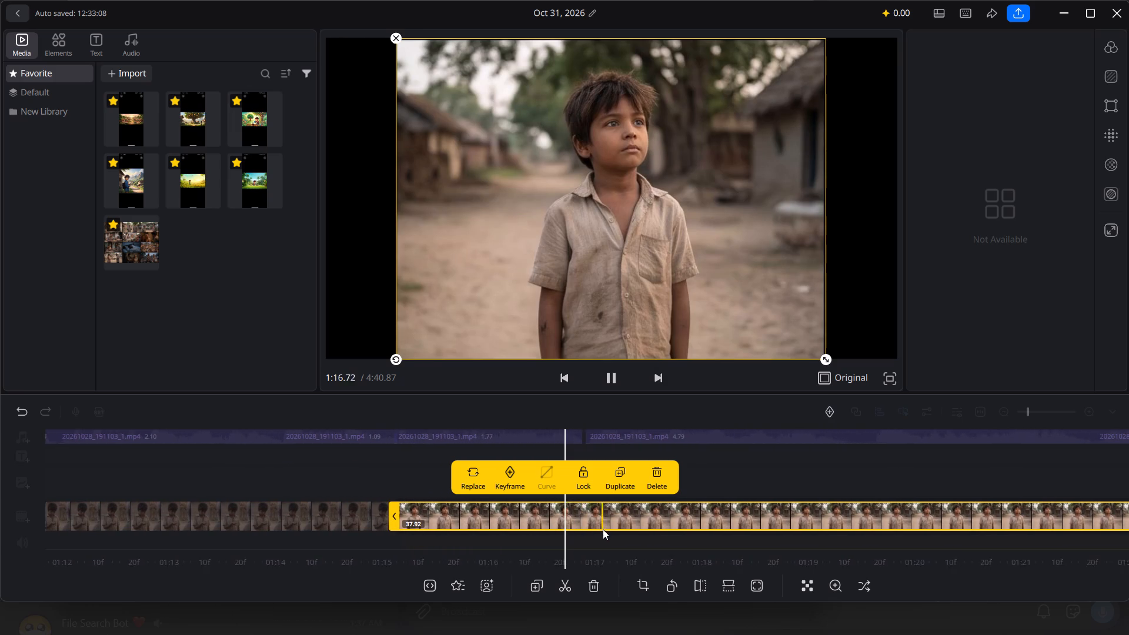
key(space)
click(563, 524)
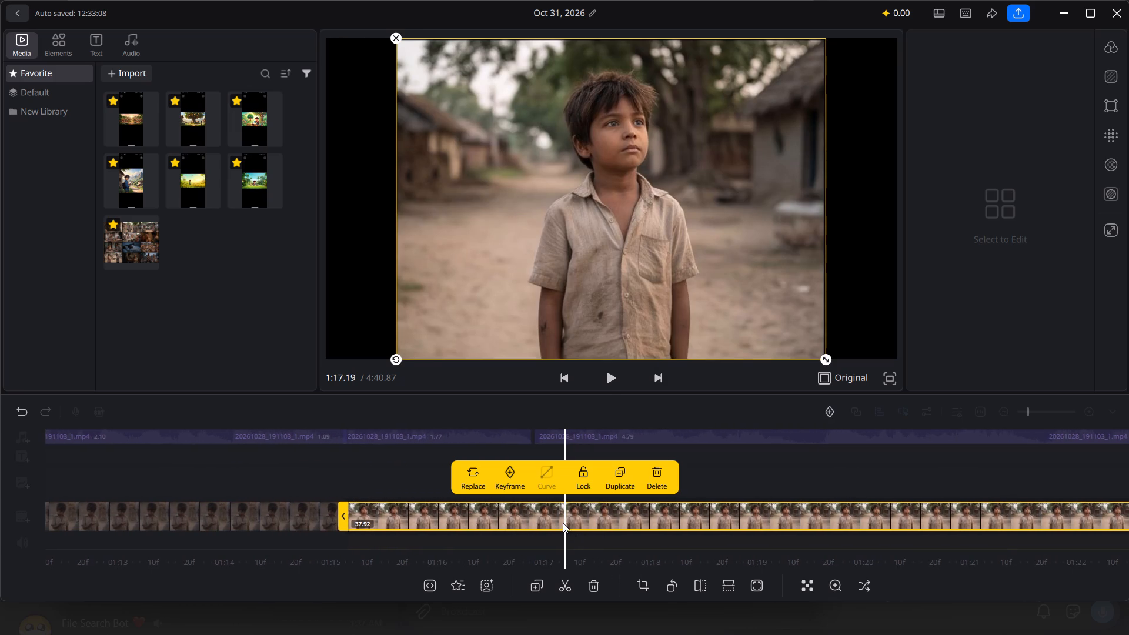
click(564, 593)
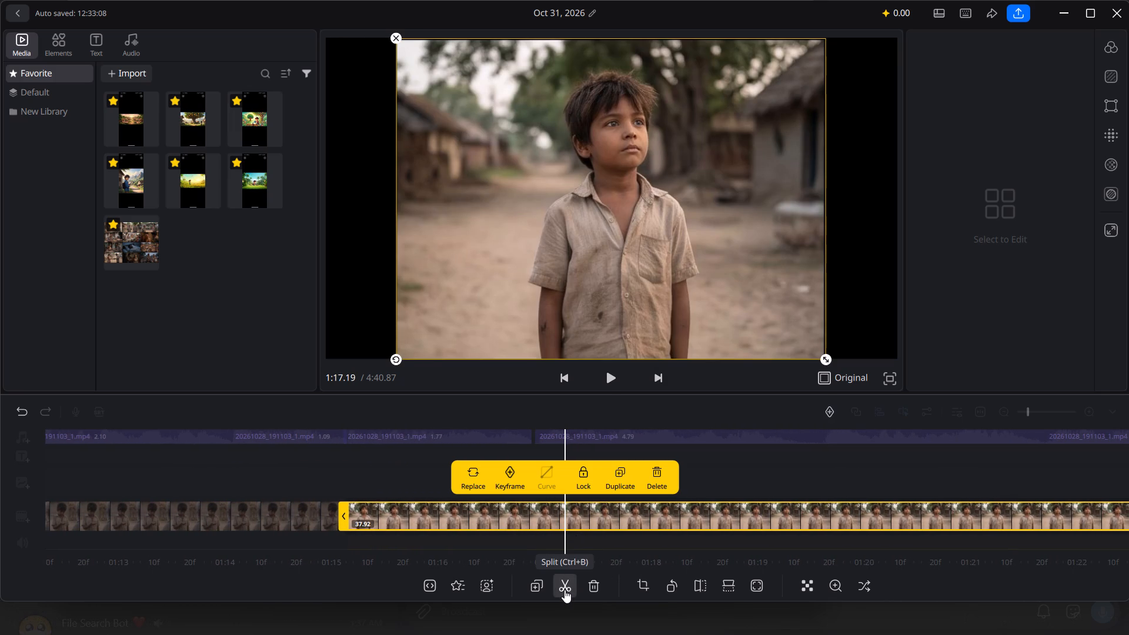
click(517, 517)
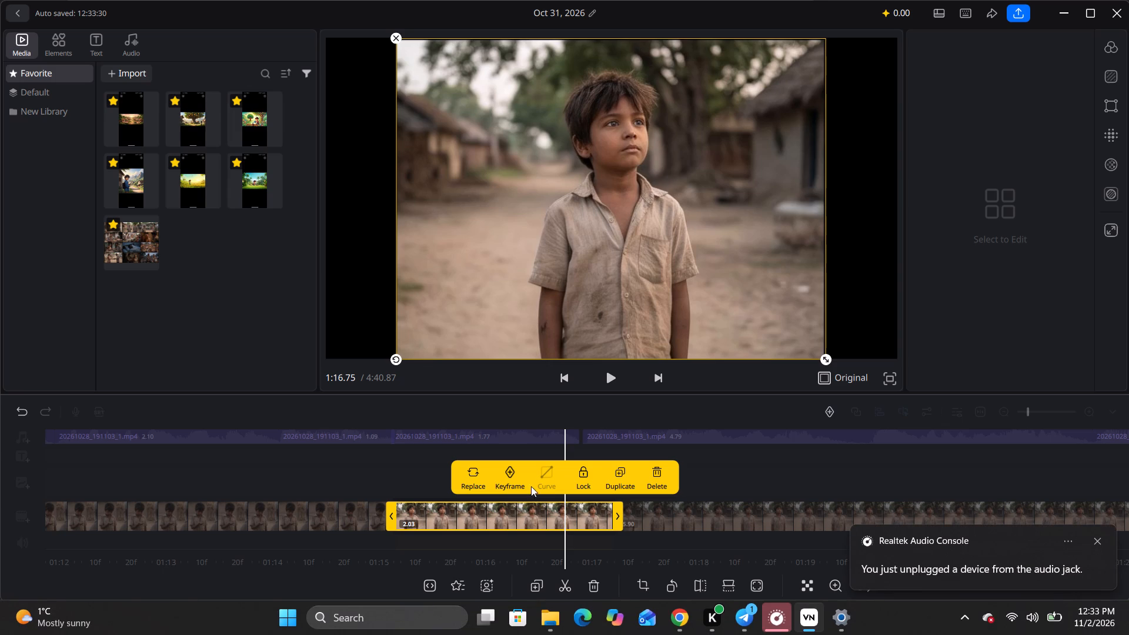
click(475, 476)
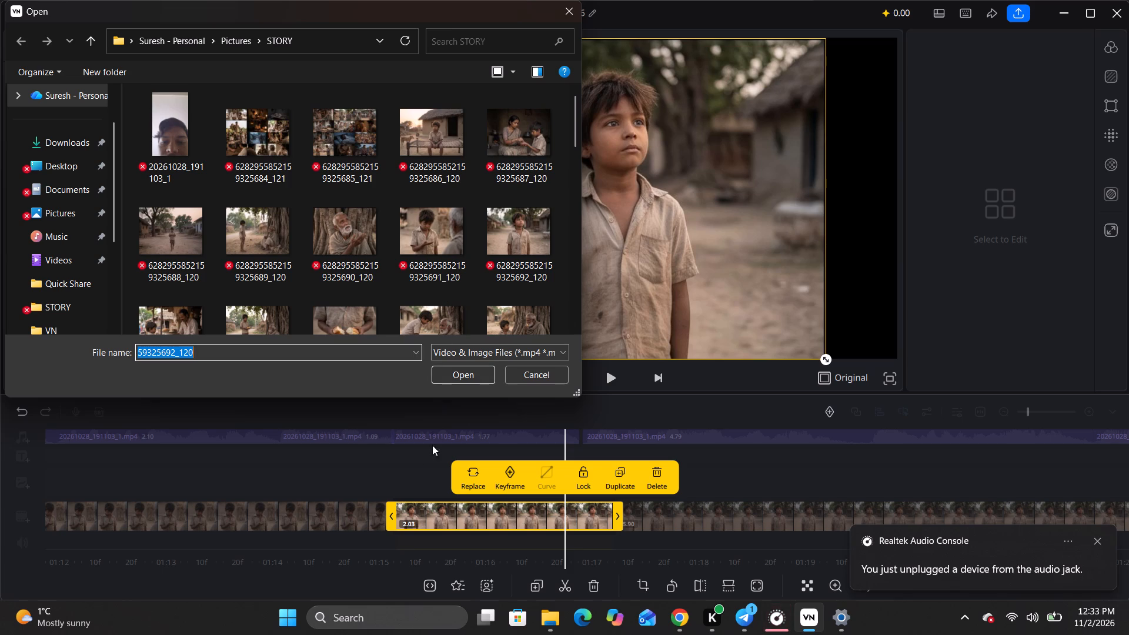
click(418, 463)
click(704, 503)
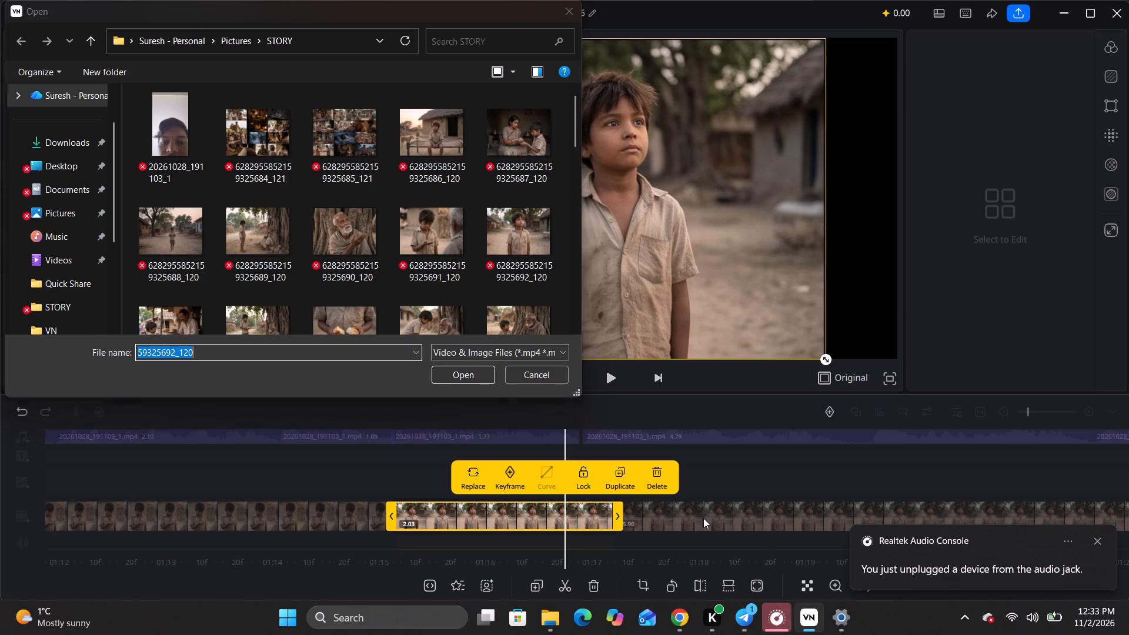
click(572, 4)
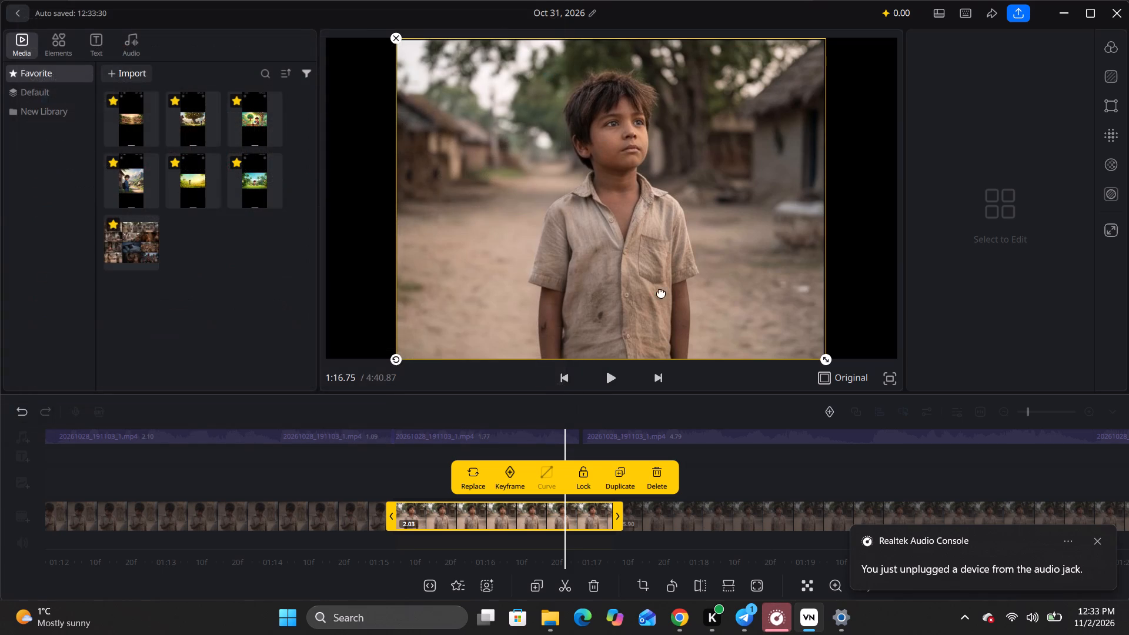
Crop the standing-boy clip before the 1:17 split at 16:9, slightly shrinking the frame and raising it to leave space above his hair.
click(640, 585)
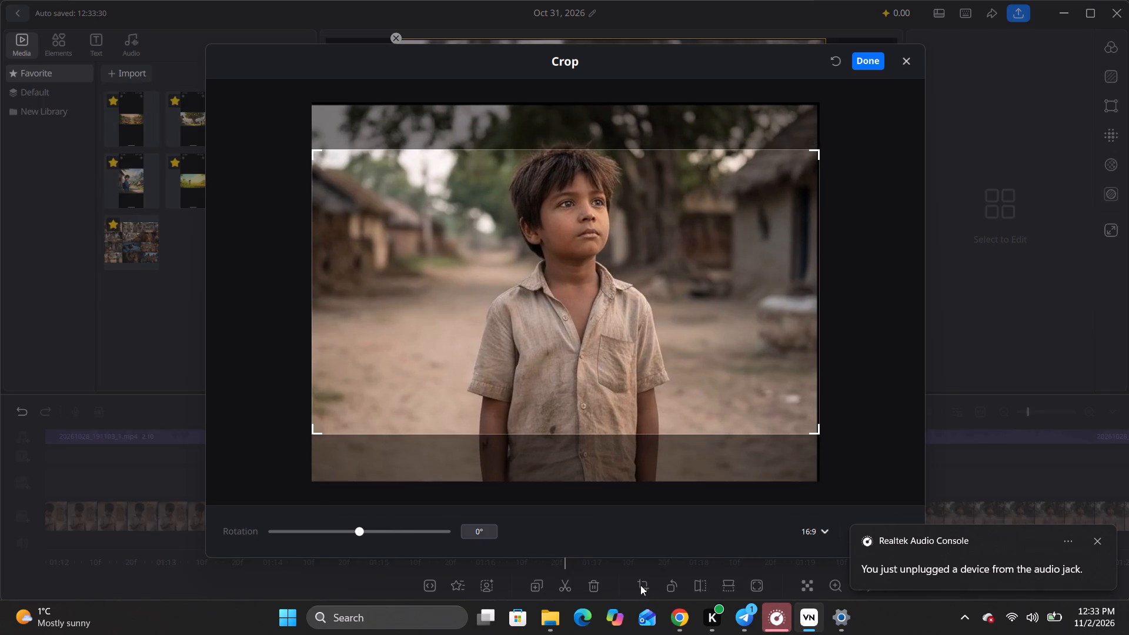
click(816, 429)
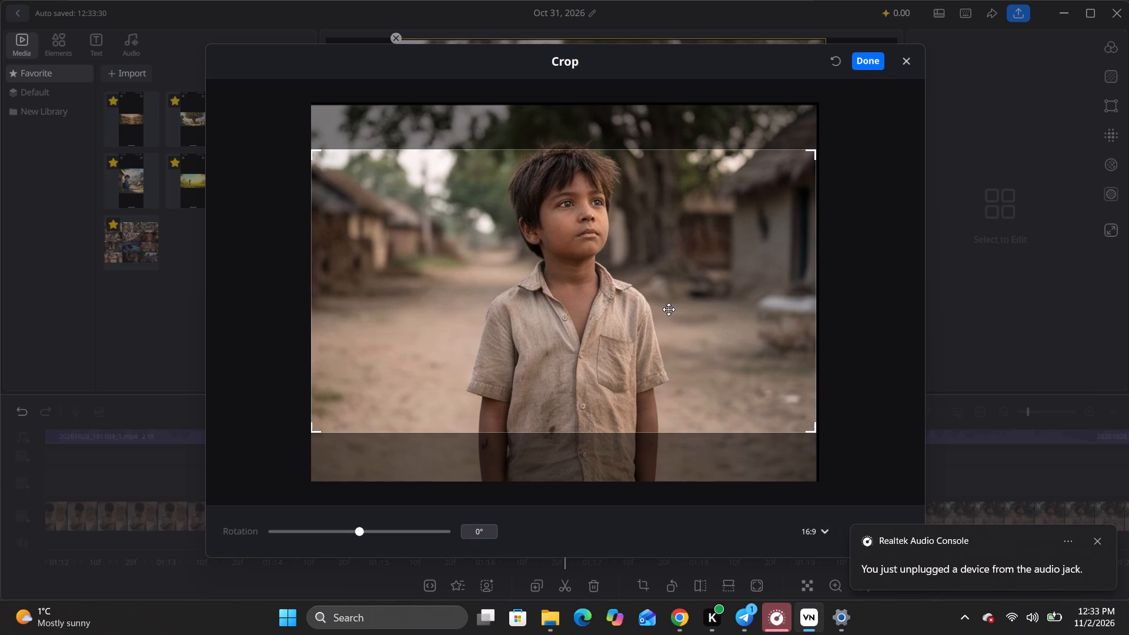
drag(669, 309, 666, 300)
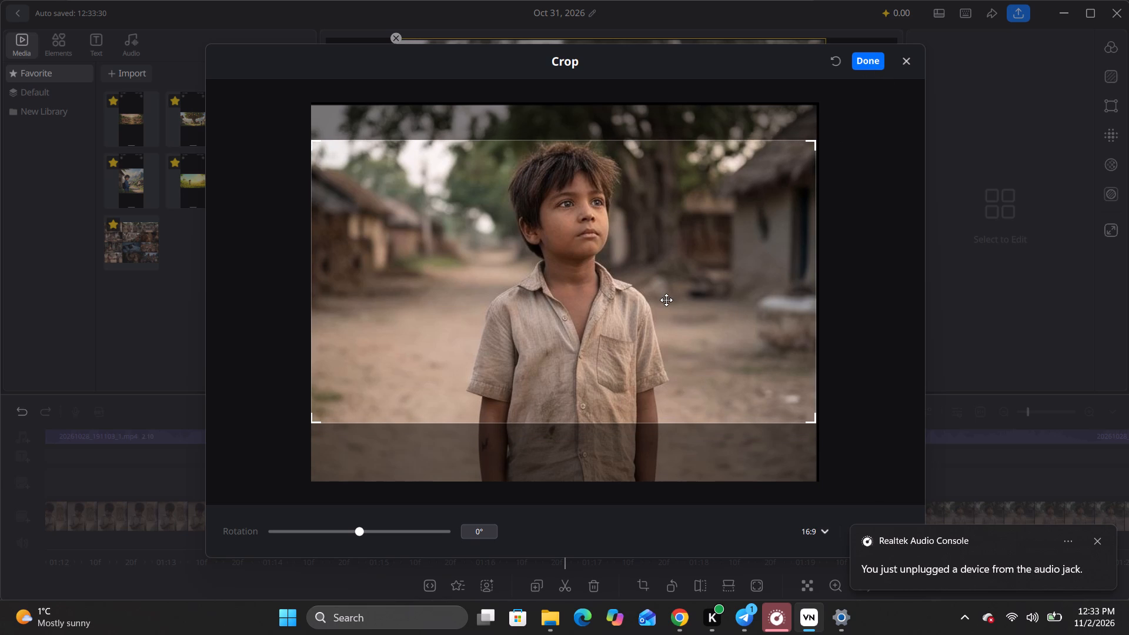
drag(666, 300, 666, 308)
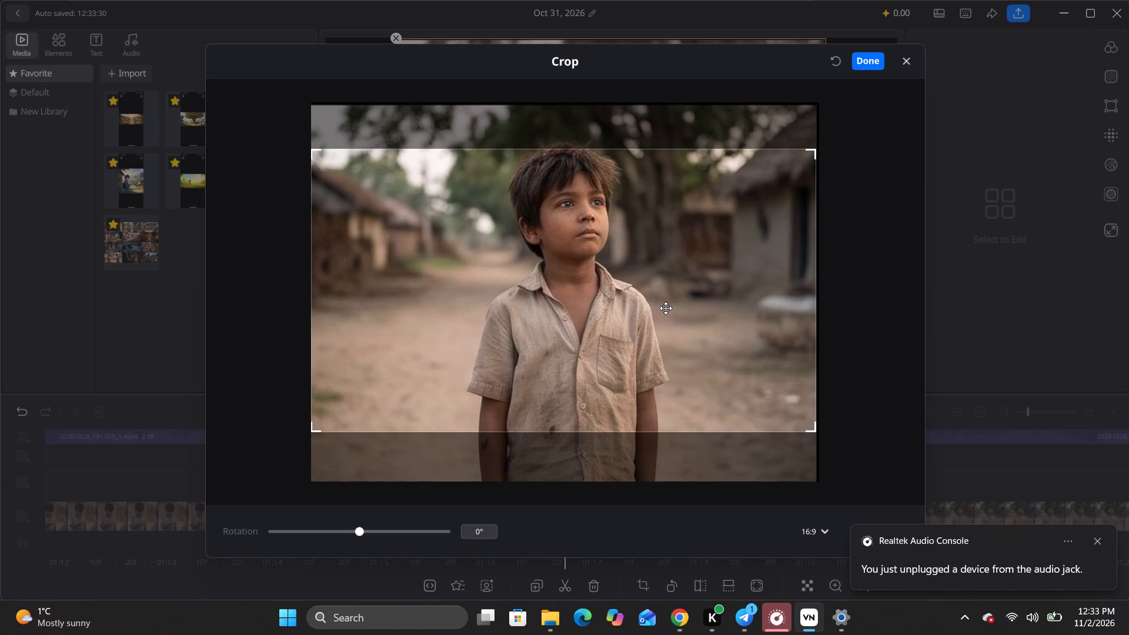
drag(666, 308, 666, 290)
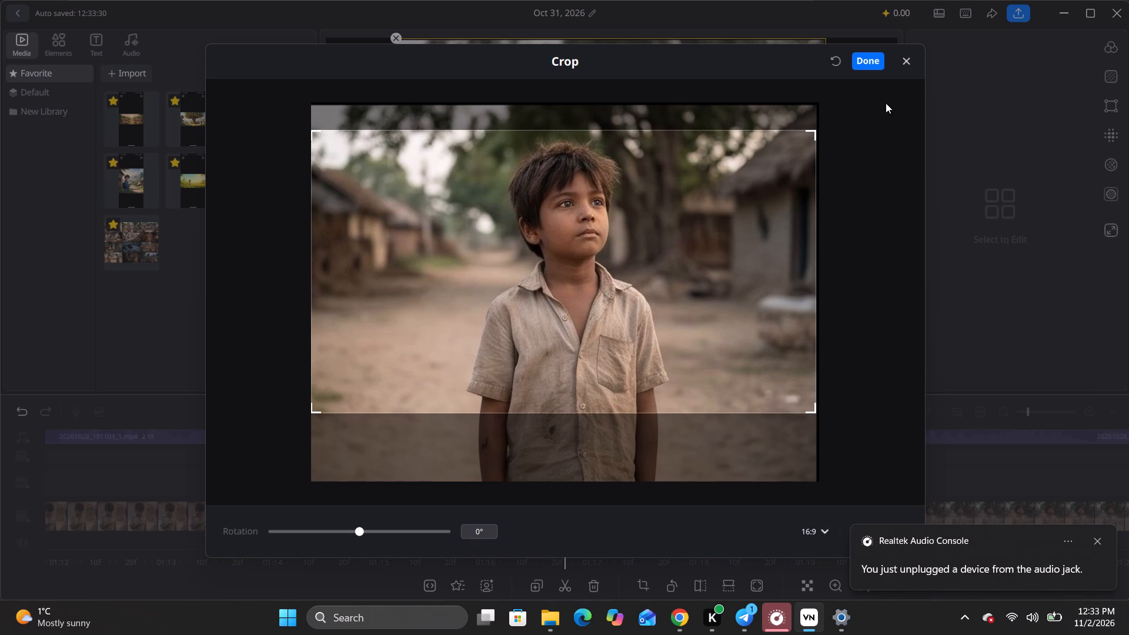
click(876, 64)
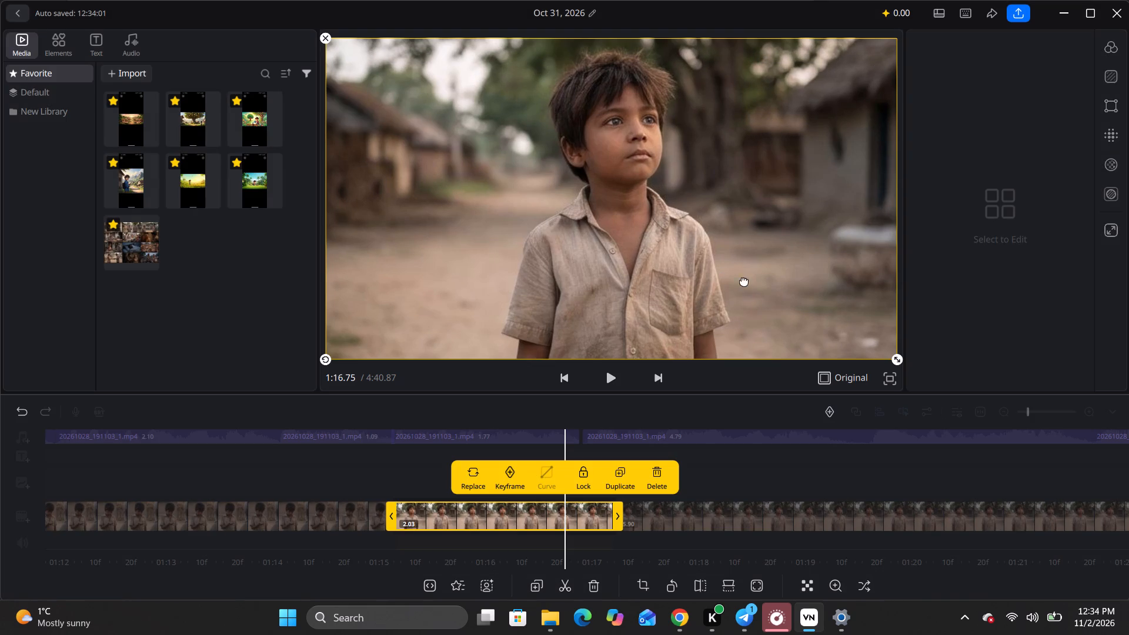
Play the narration on from the 1:17 split and split the standing-boy clip at about 1:21.69.
key(space)
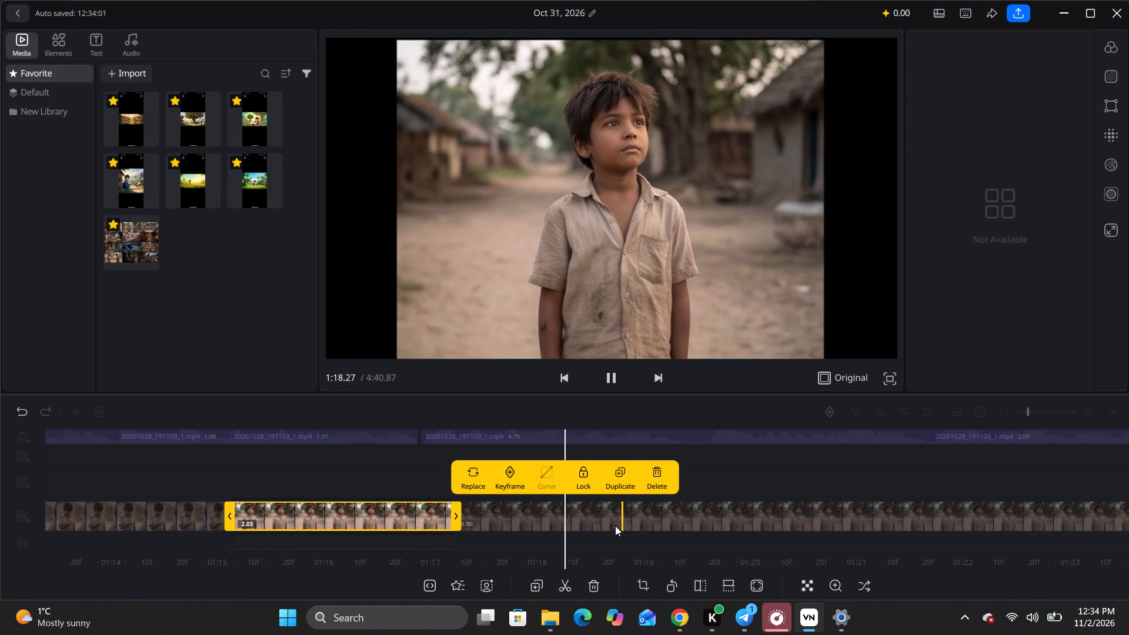
key(space)
key(space)
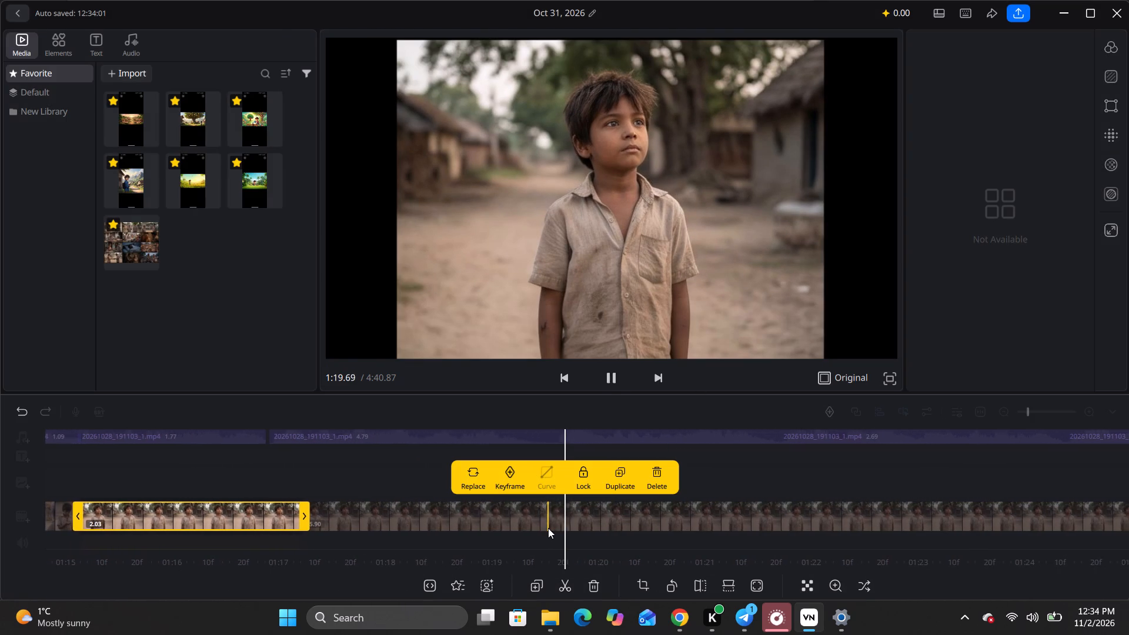
key(space)
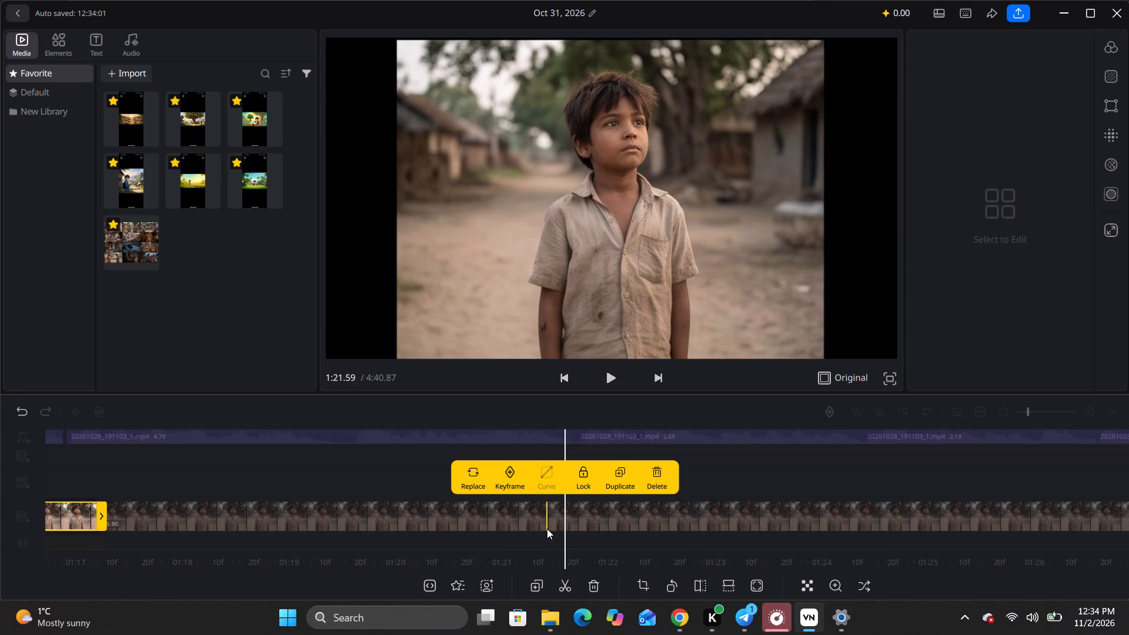
drag(440, 530, 659, 543)
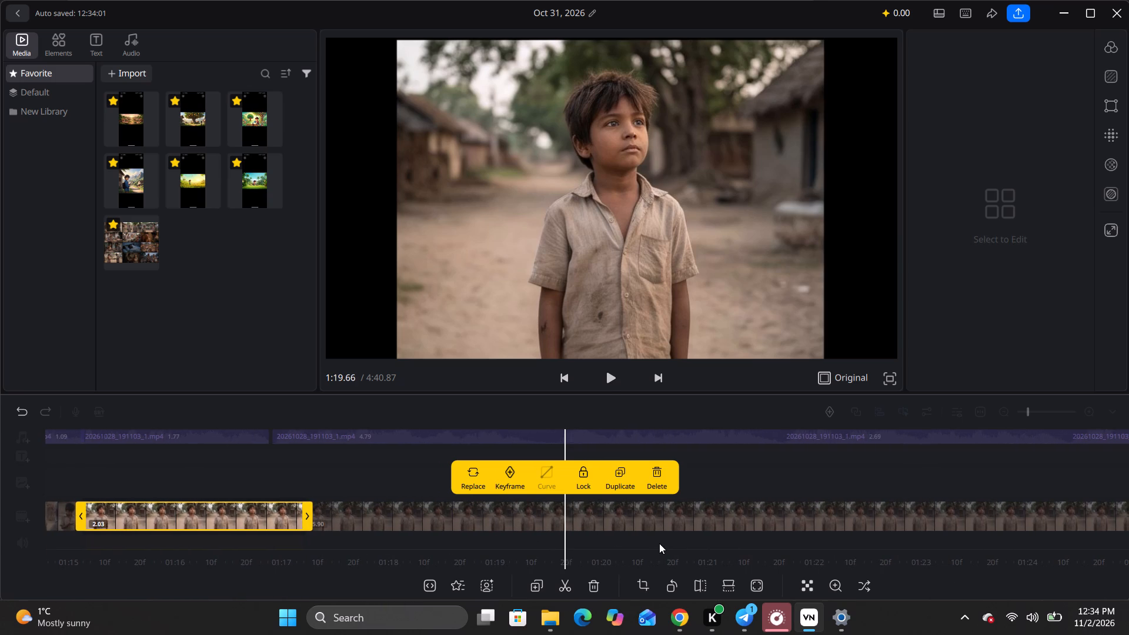
drag(659, 543, 552, 544)
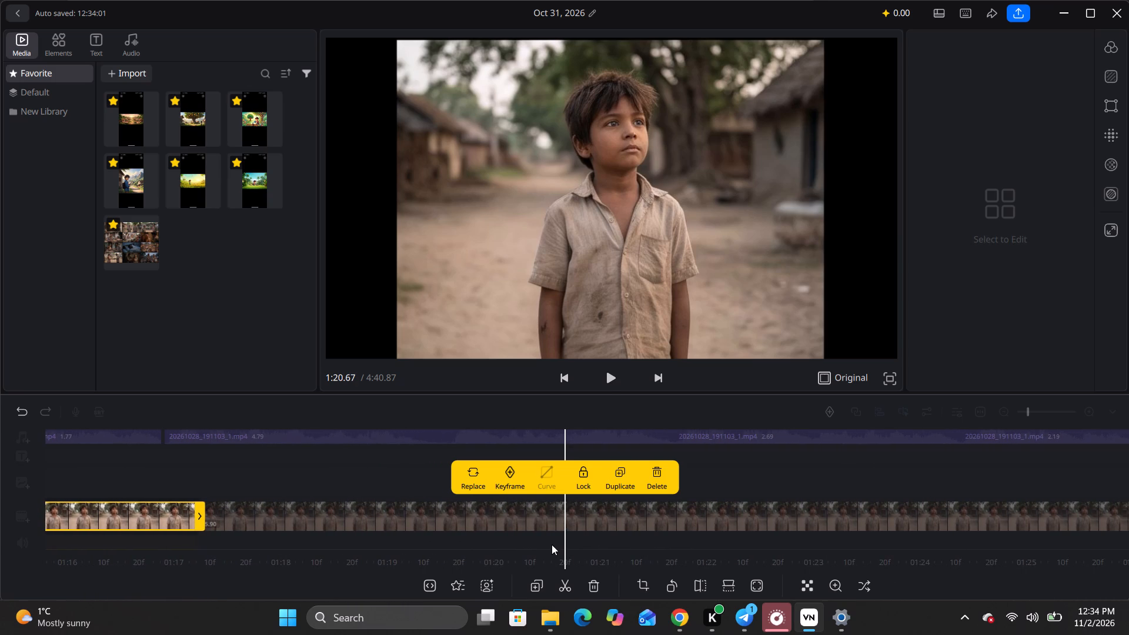
drag(552, 544, 445, 550)
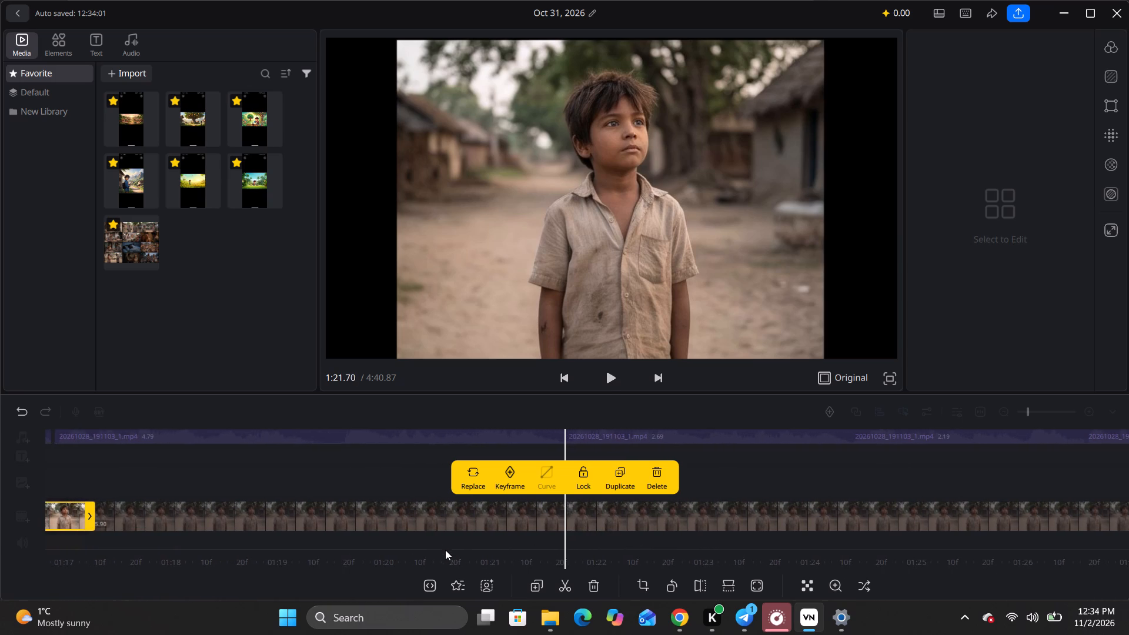
drag(445, 550, 442, 552)
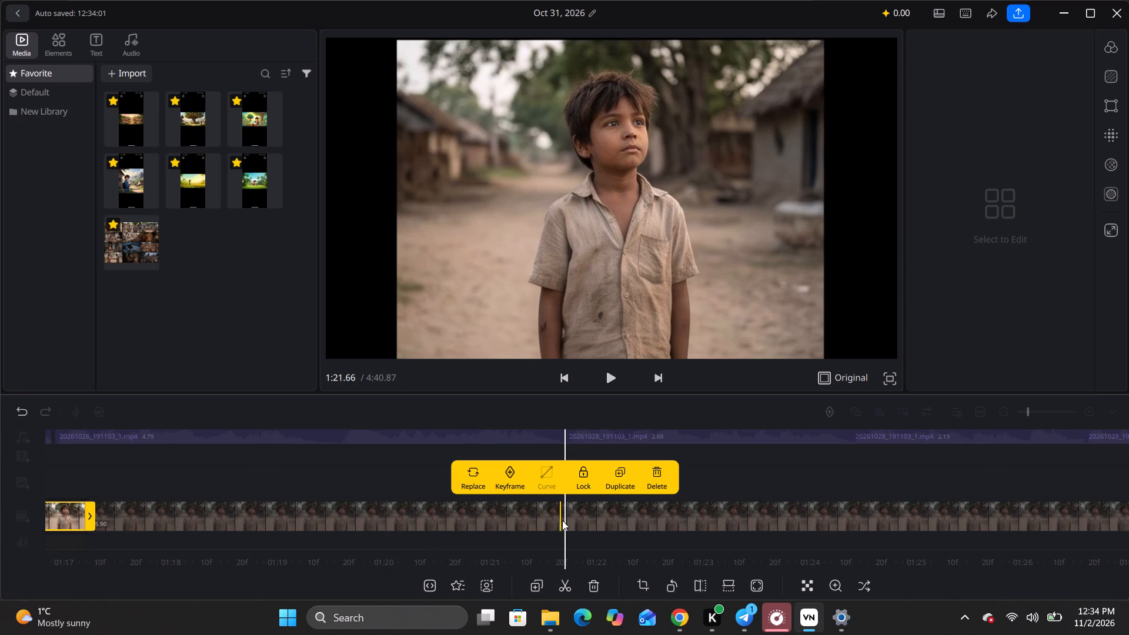
click(564, 517)
click(564, 517)
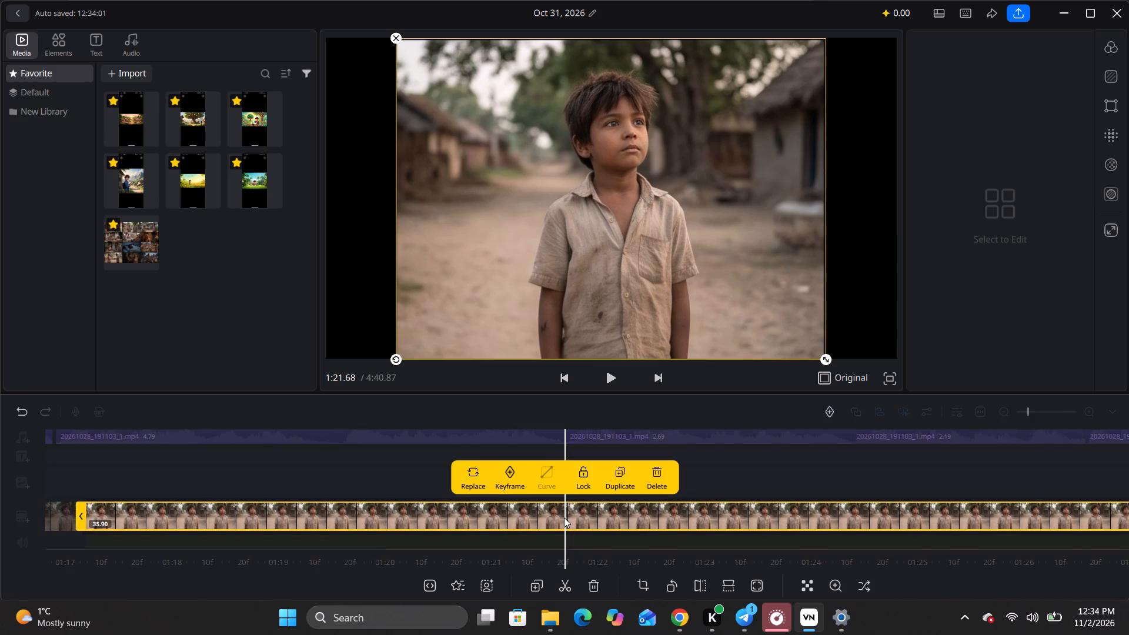
click(563, 589)
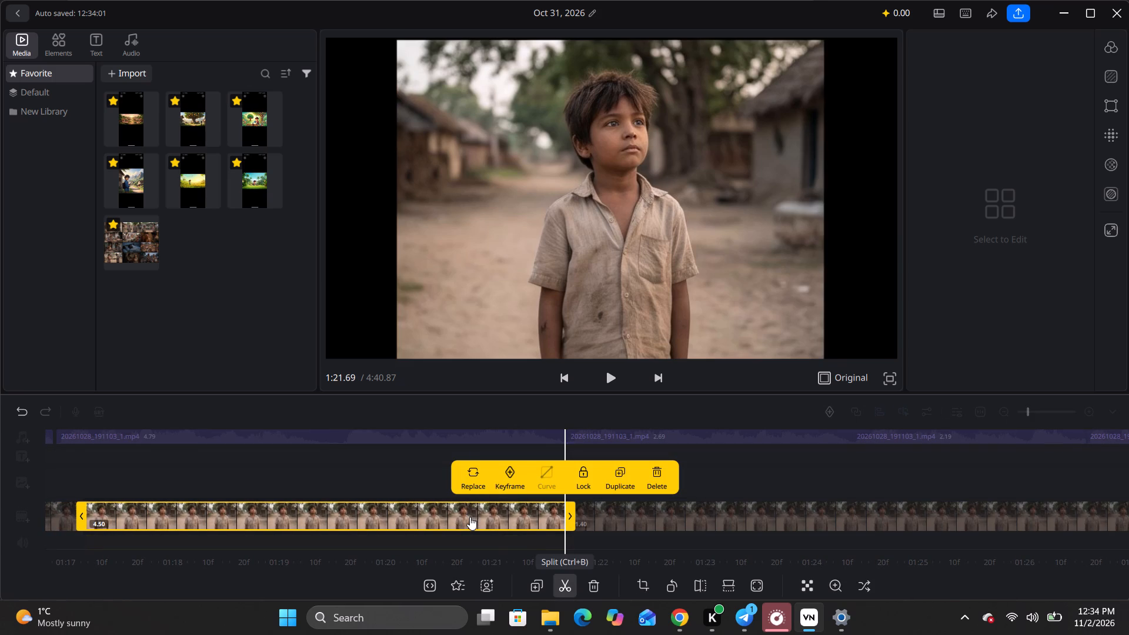
click(473, 468)
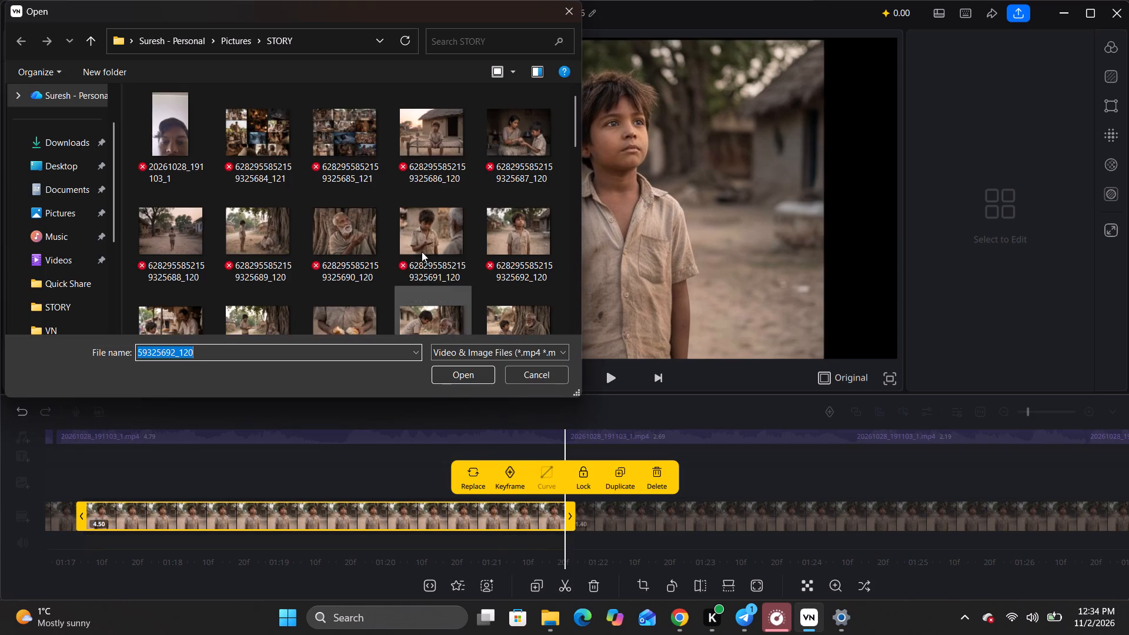
scroll(355, 220, down, 1)
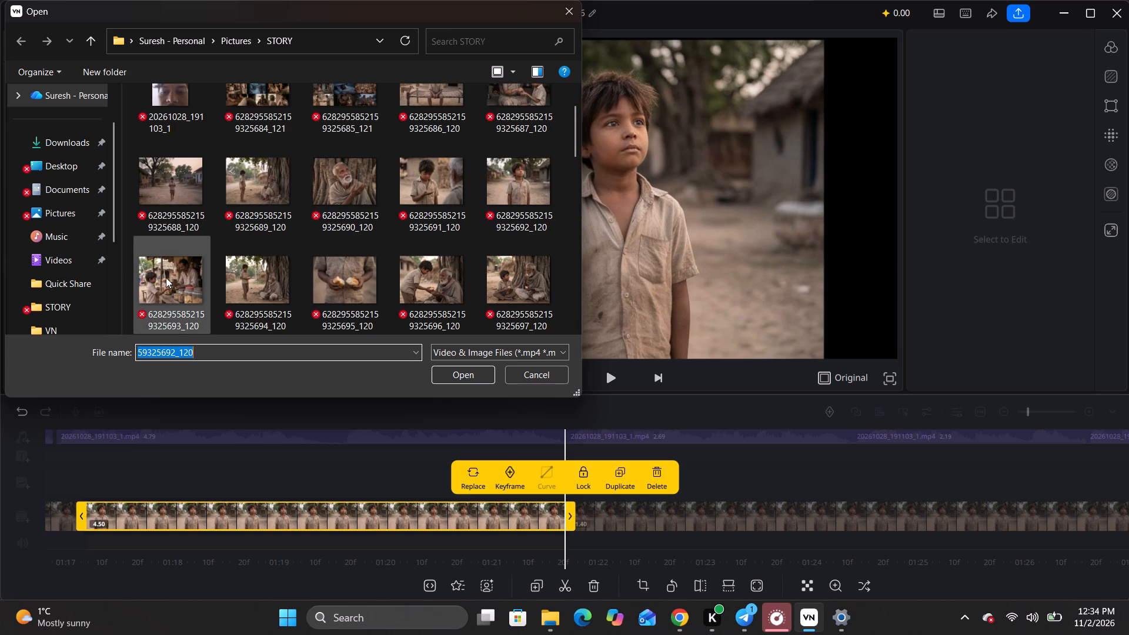
click(171, 278)
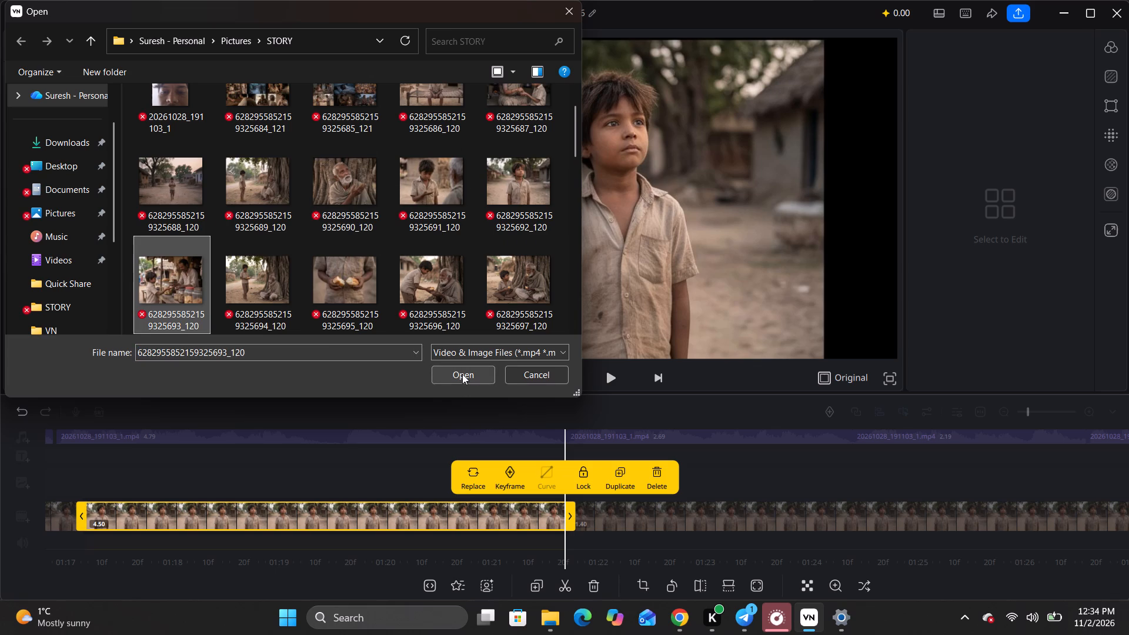
click(462, 374)
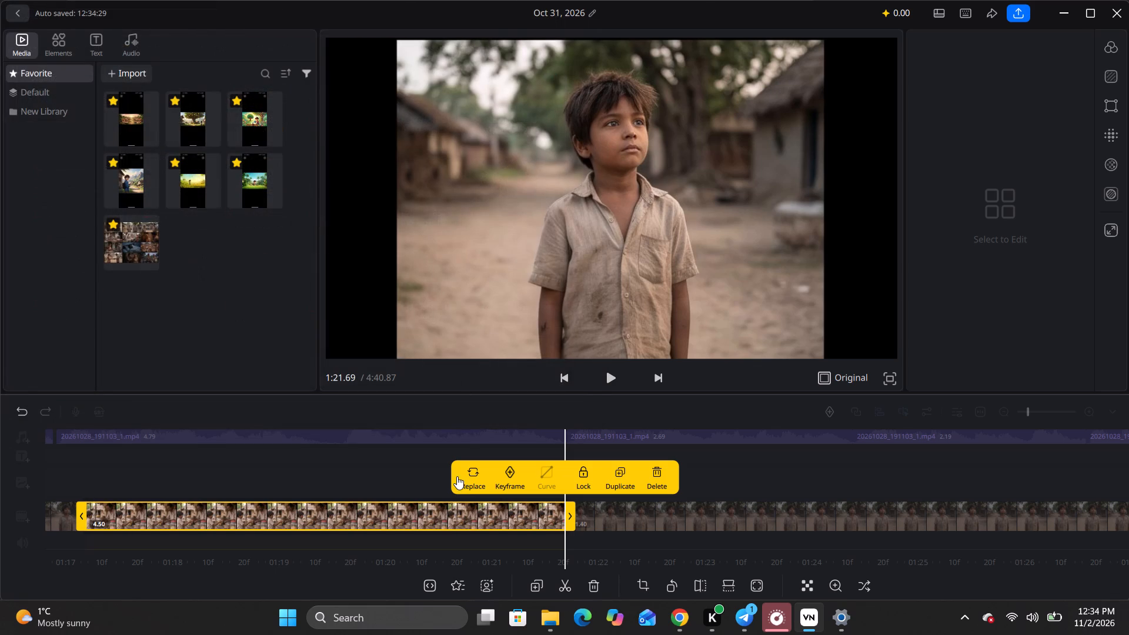
Replay the narration around the food-stall clip and split that clip at about 1:19.60.
drag(388, 466, 957, 494)
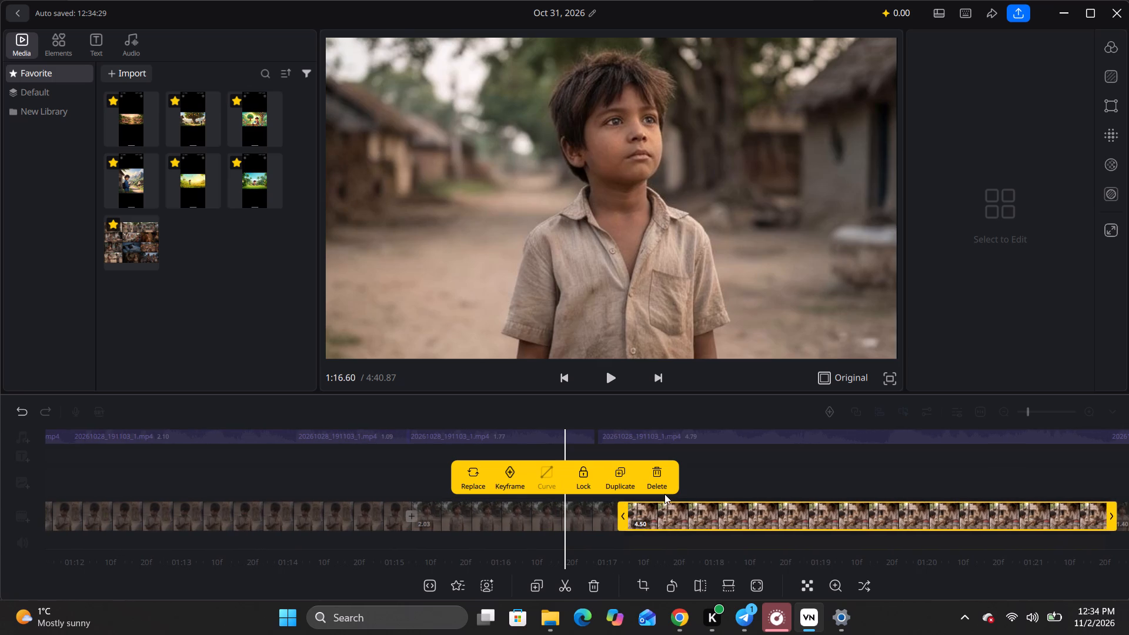
drag(696, 494, 755, 496)
key(space)
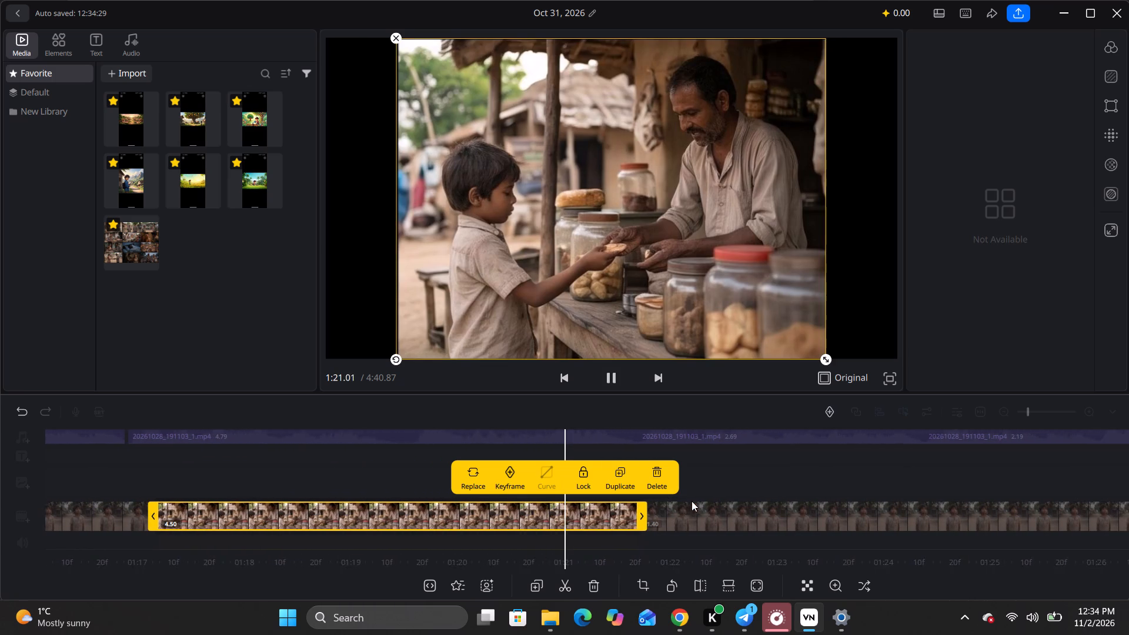
key(space)
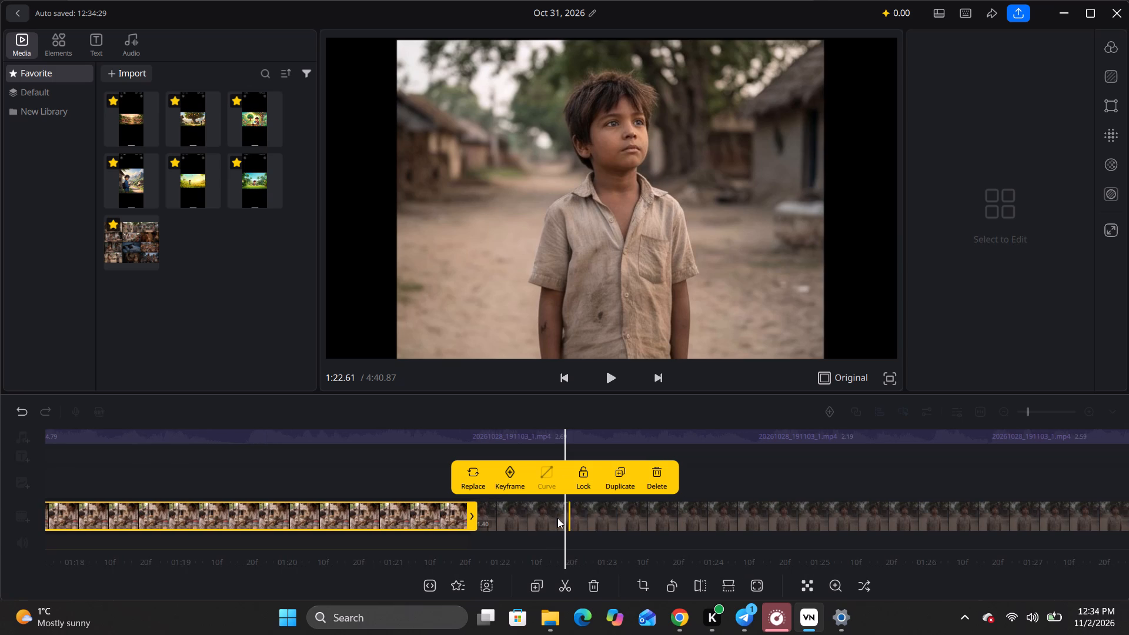
drag(387, 469, 953, 483)
key(space)
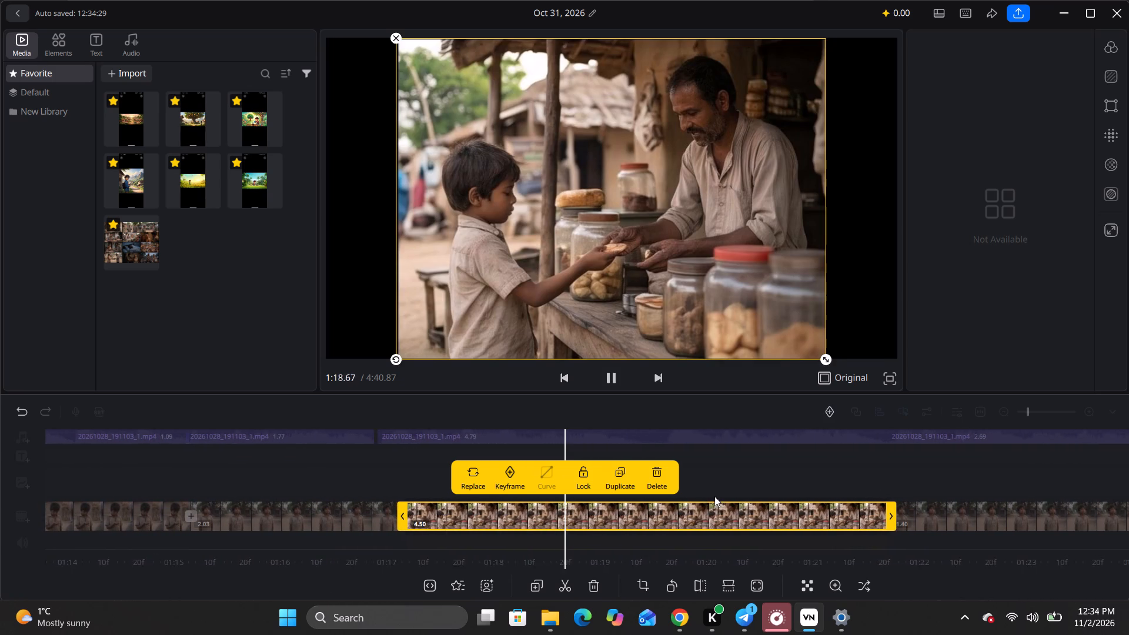
key(space)
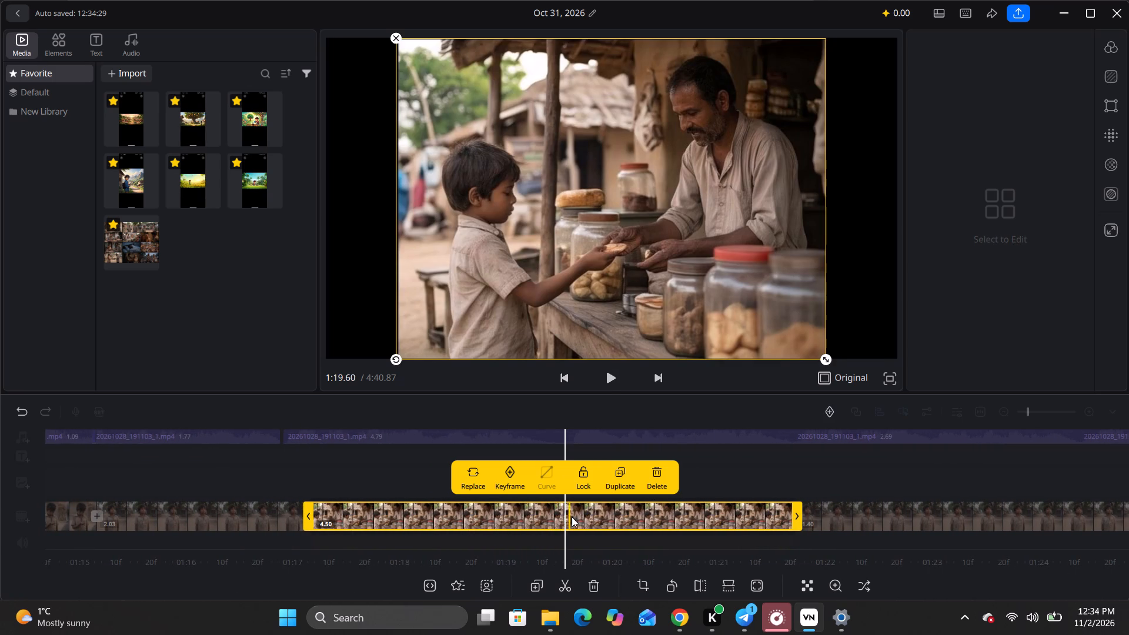
key(space)
key(space)
drag(545, 530, 576, 533)
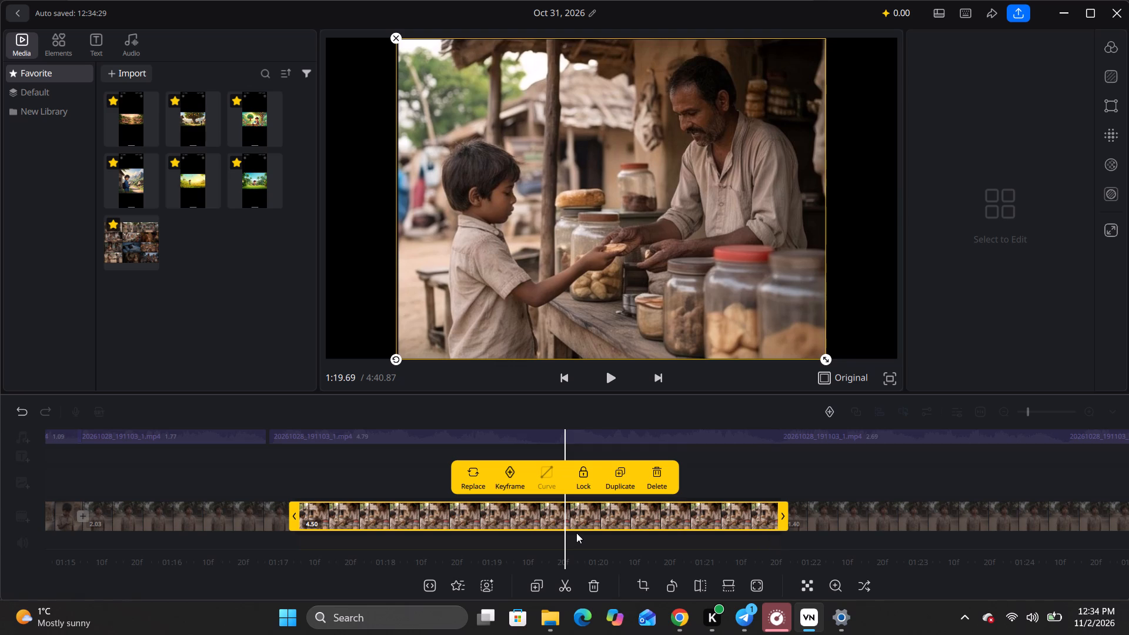
drag(576, 533, 587, 533)
click(566, 512)
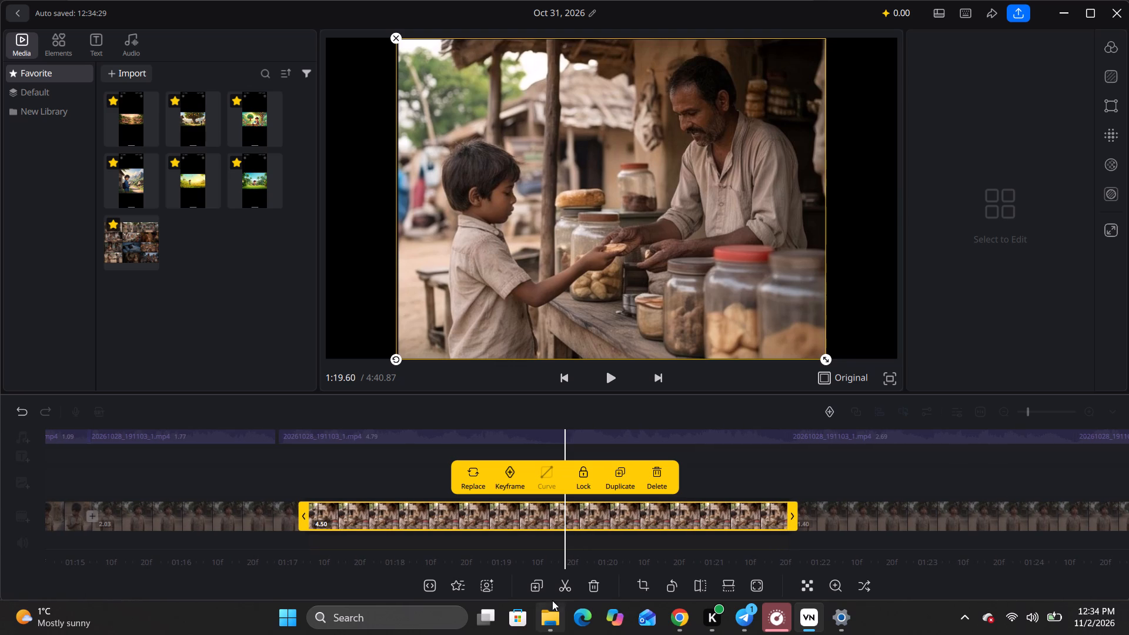
click(568, 587)
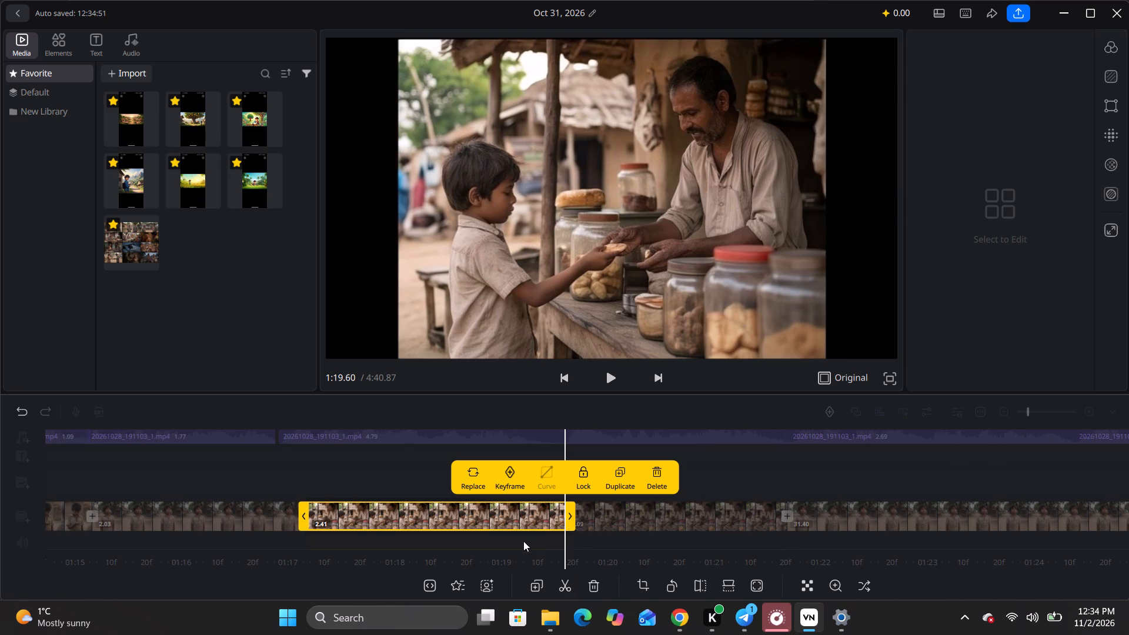
drag(613, 552, 569, 552)
click(567, 522)
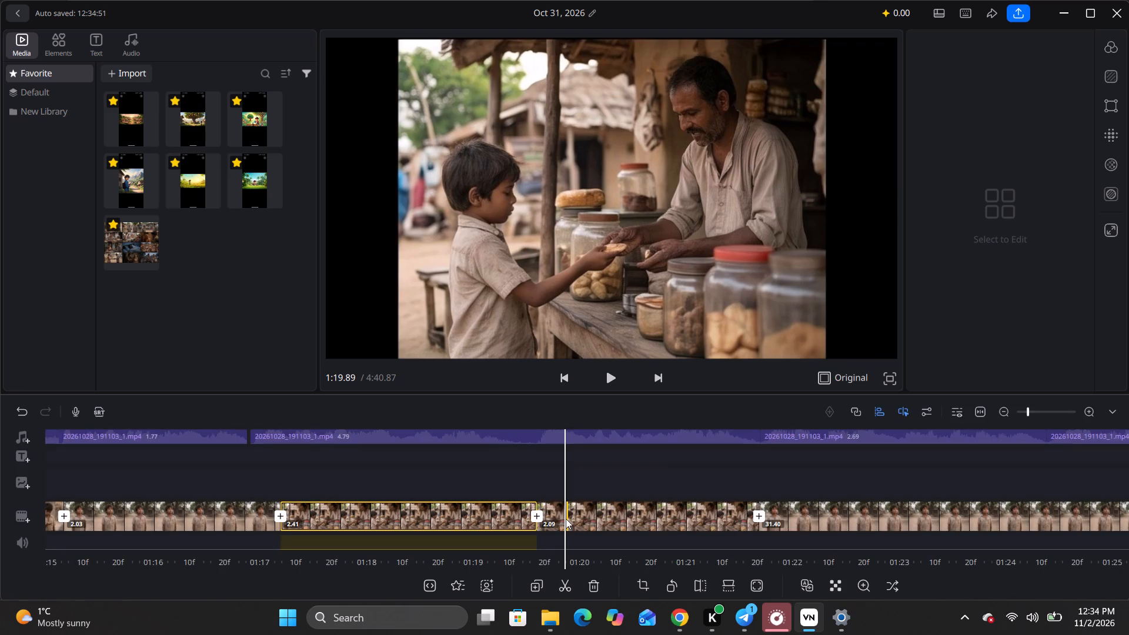
click(559, 513)
click(473, 475)
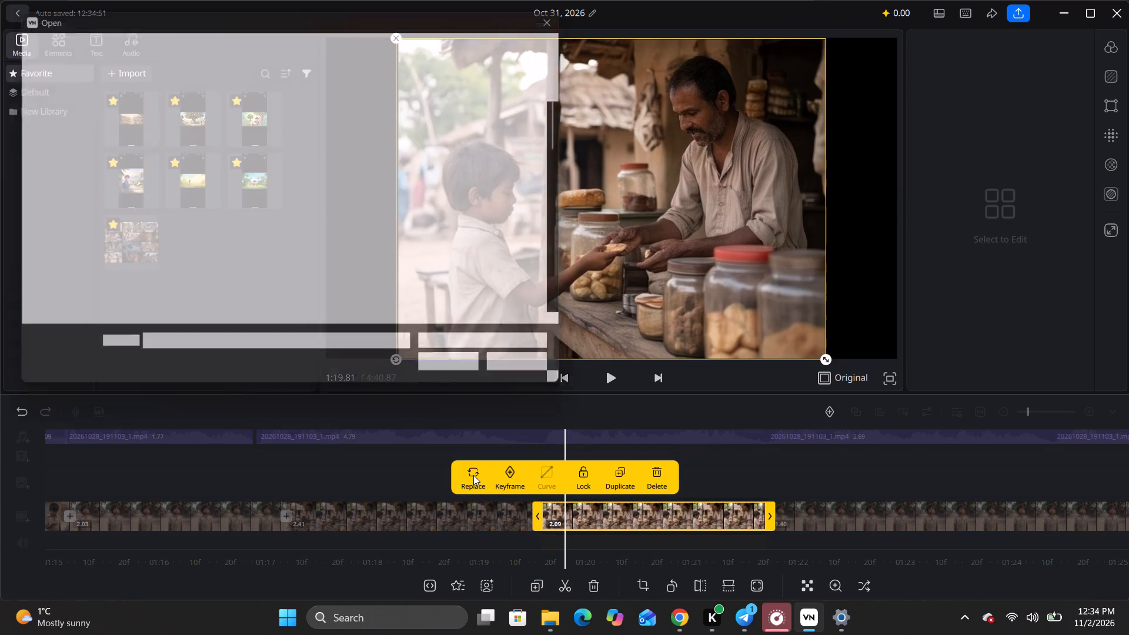
scroll(370, 275, down, 1)
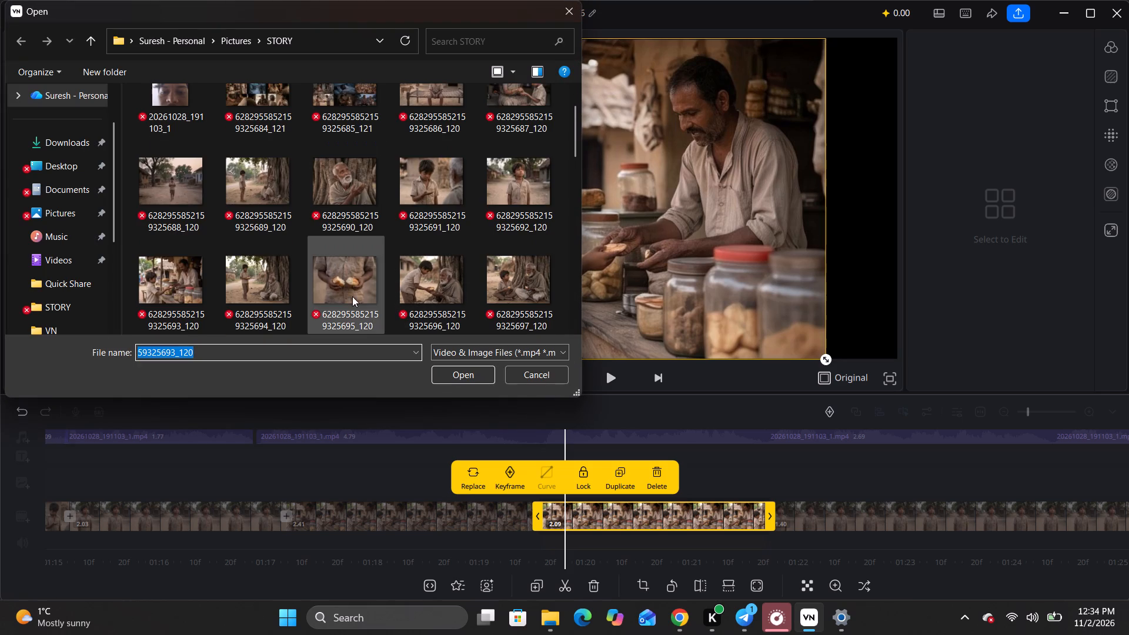
click(260, 281)
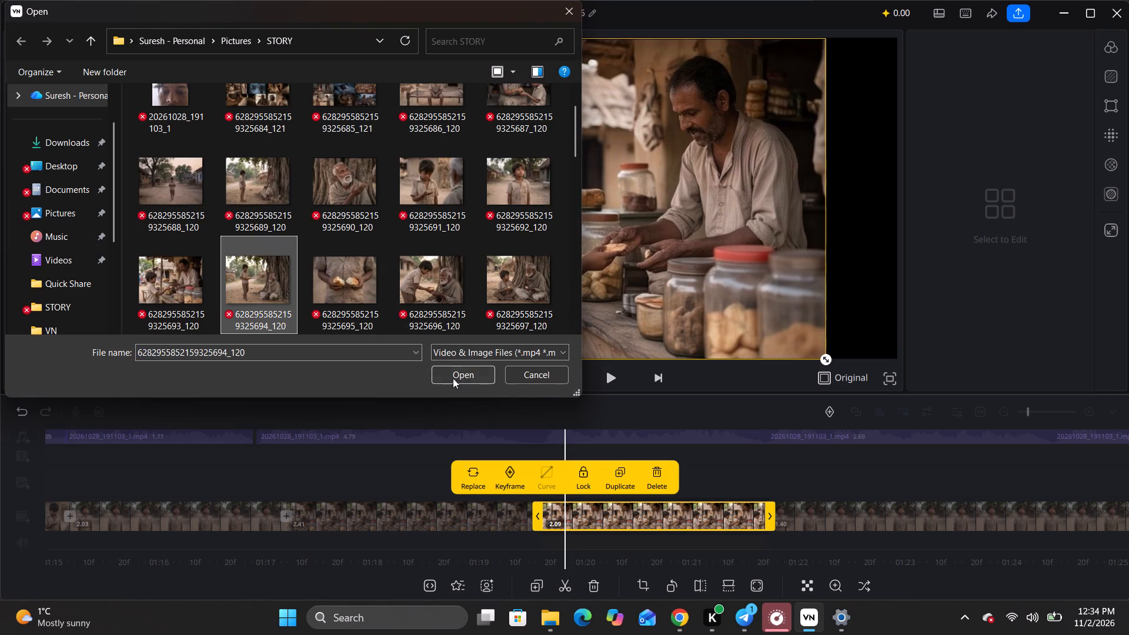
click(455, 373)
Crop the food-stall clip before the 1:19.60 cut at 16:9, raising the frame to leave space above the shopkeeper's head.
click(487, 509)
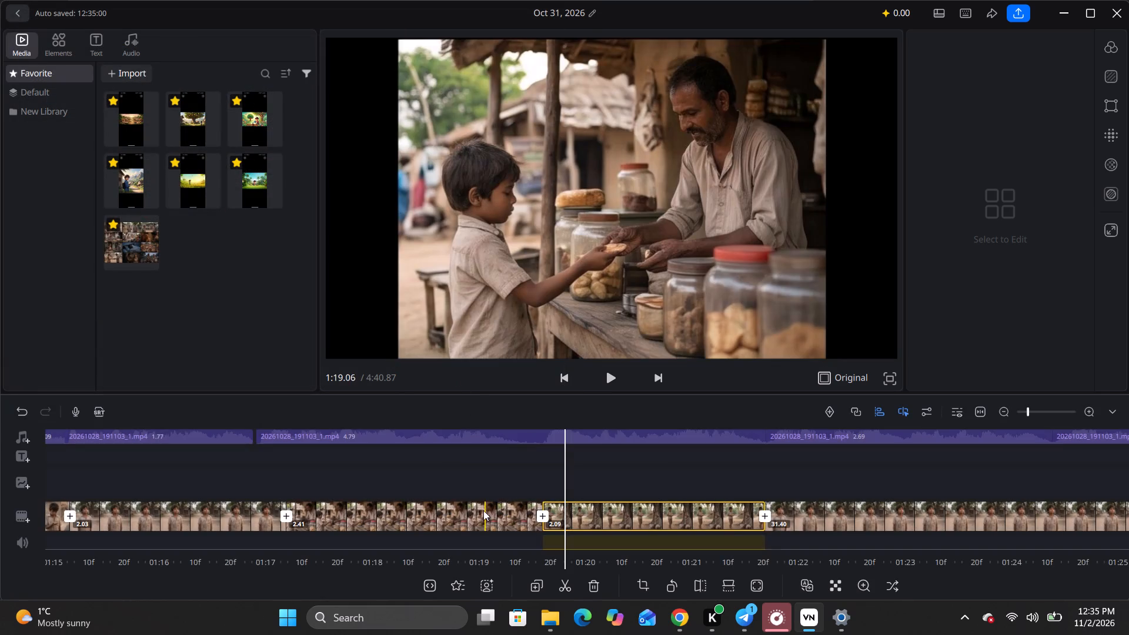
click(468, 514)
click(527, 516)
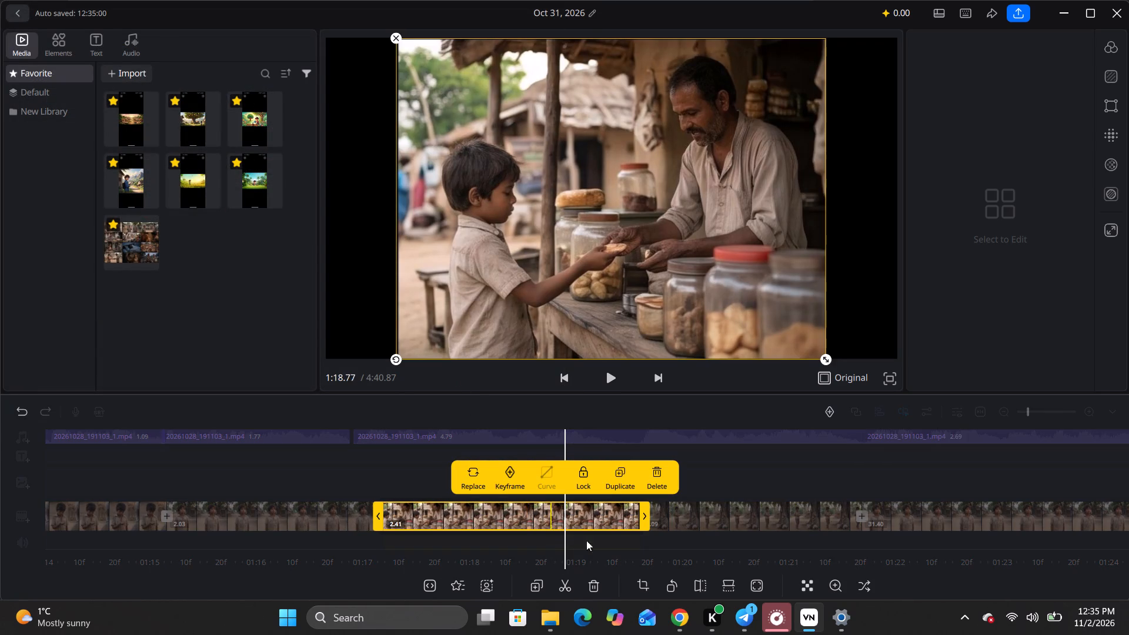
click(647, 588)
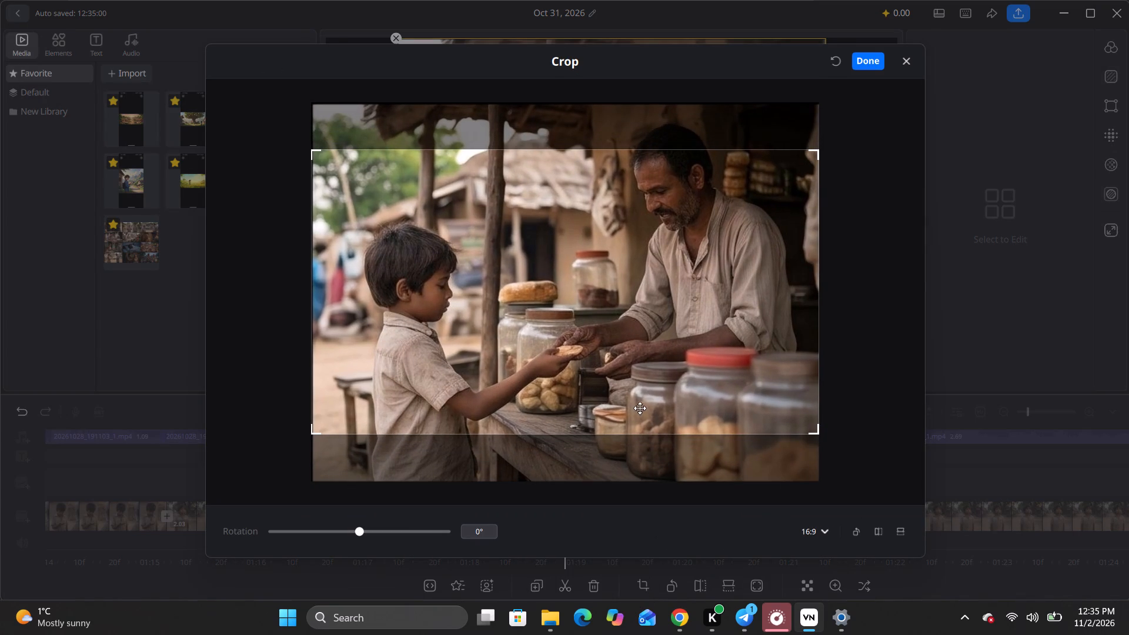
drag(679, 401, 678, 387)
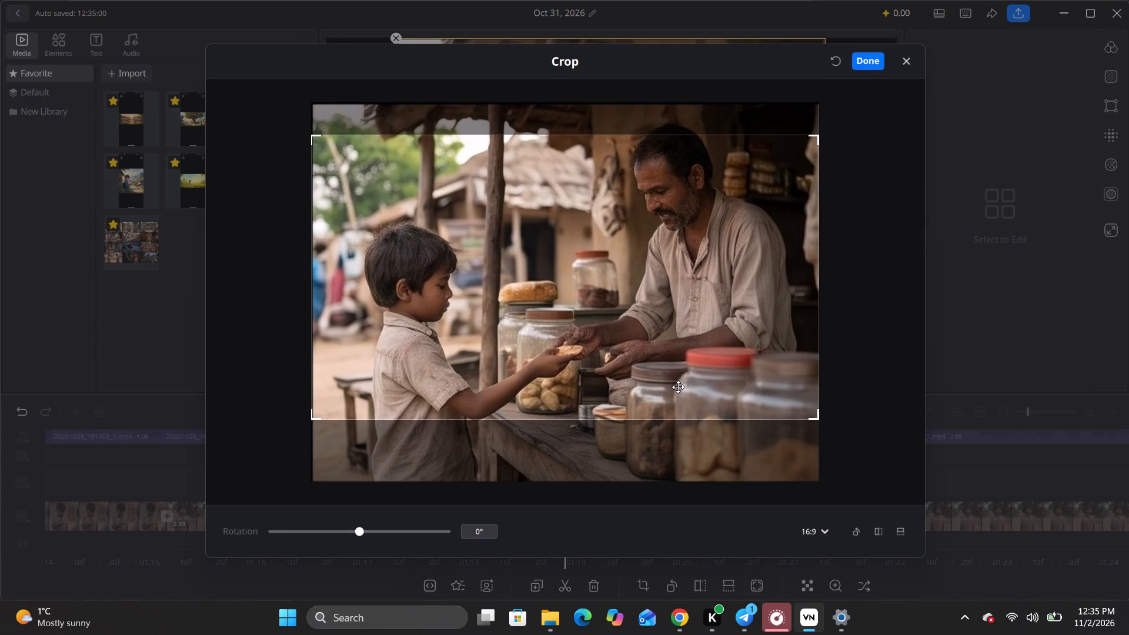
drag(678, 387, 679, 392)
click(865, 61)
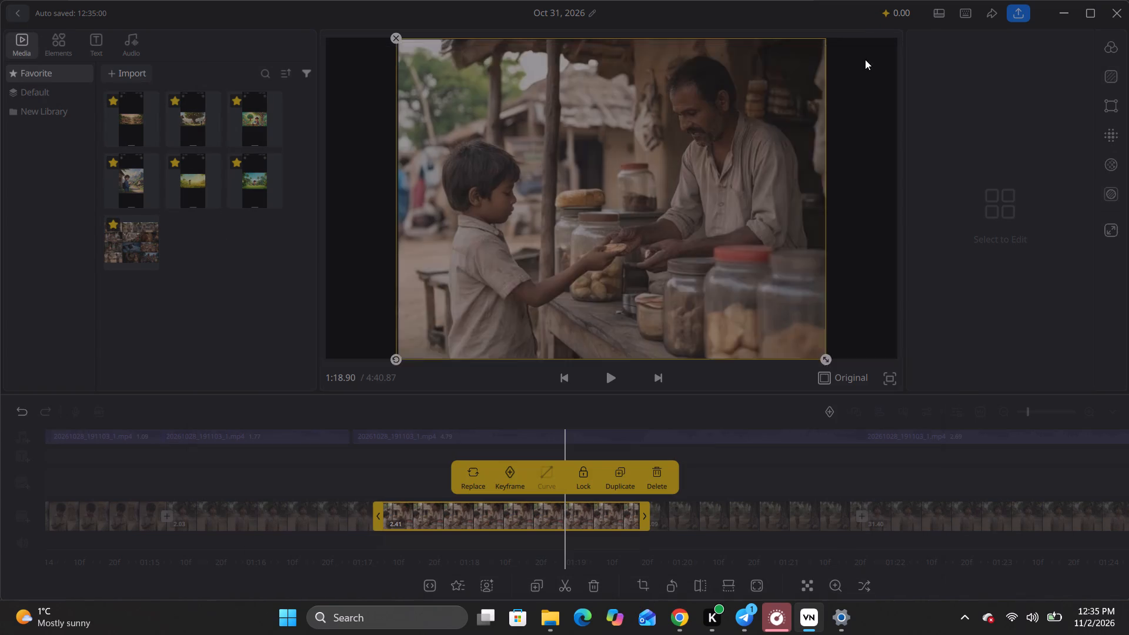
Crop the clip of the boy with bread and the old man at 16:9, slightly shrinking the frame and lowering it a little.
click(714, 524)
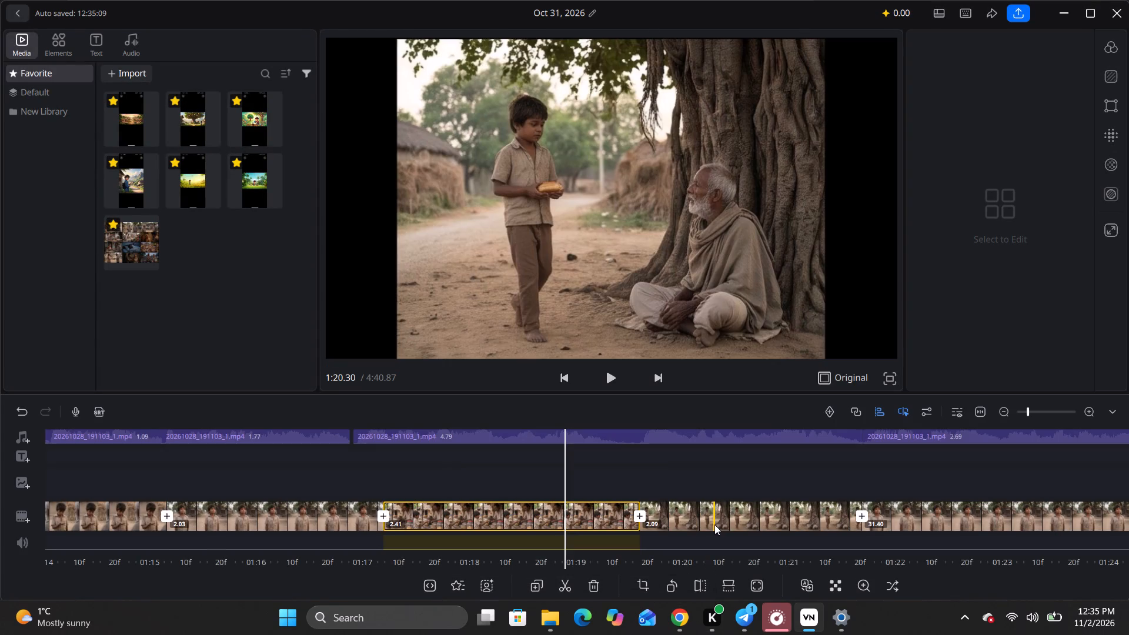
click(715, 524)
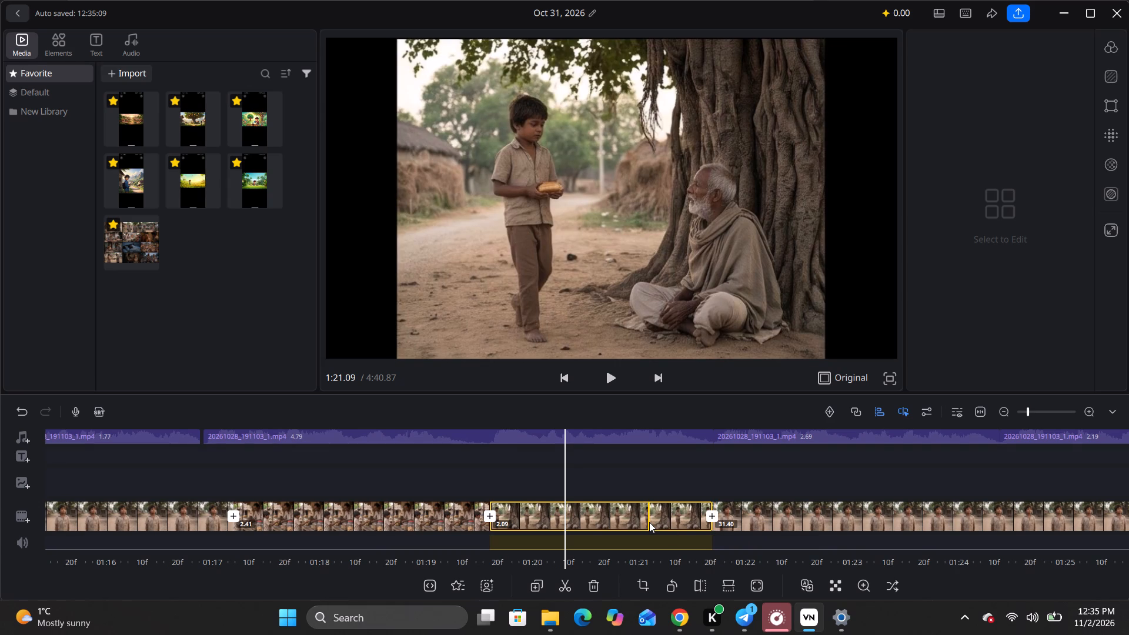
click(635, 590)
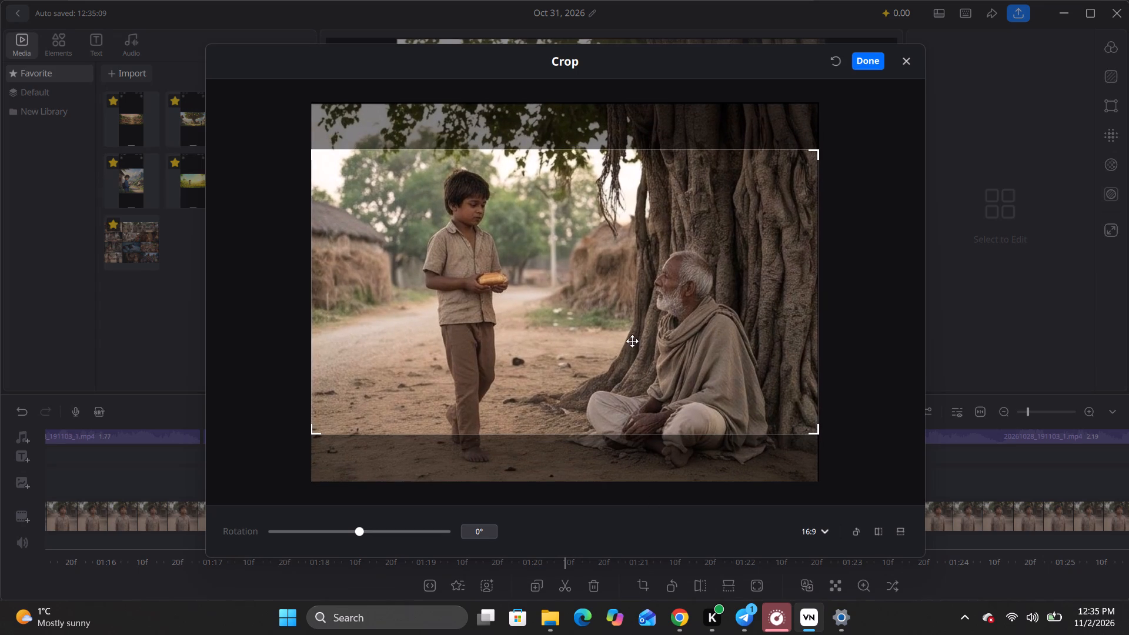
click(819, 433)
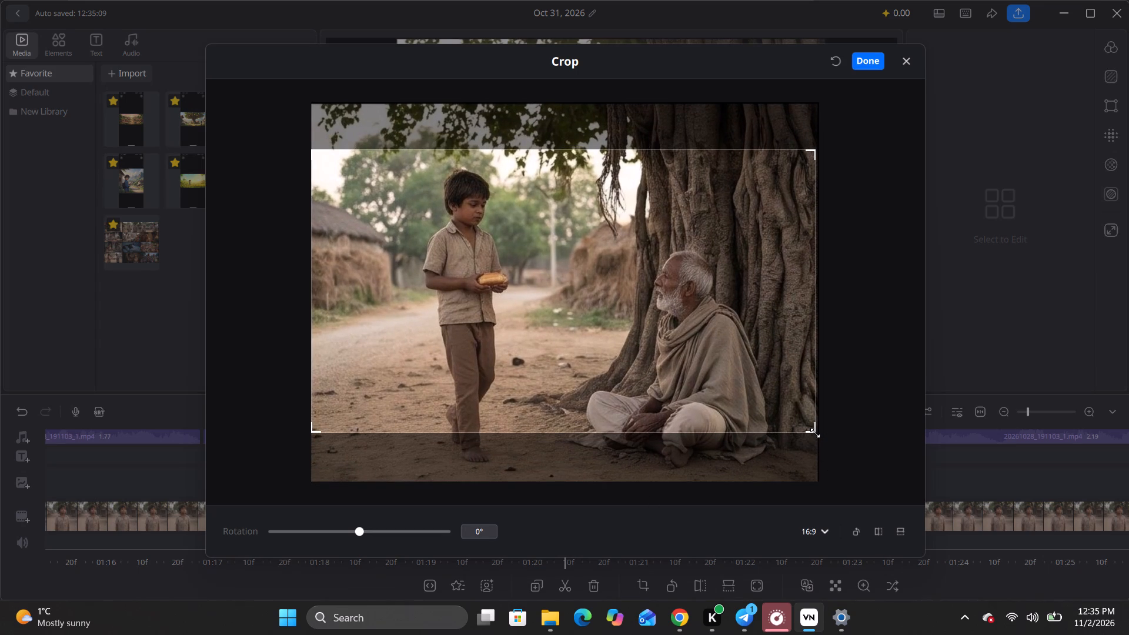
drag(673, 329, 674, 336)
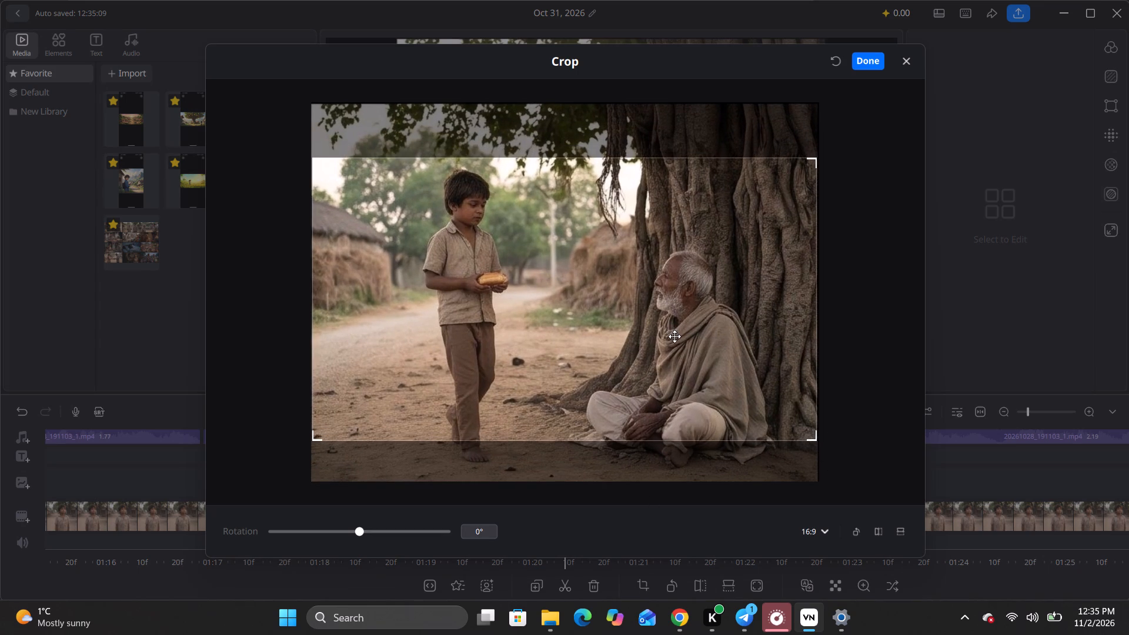
drag(674, 336, 667, 334)
click(861, 58)
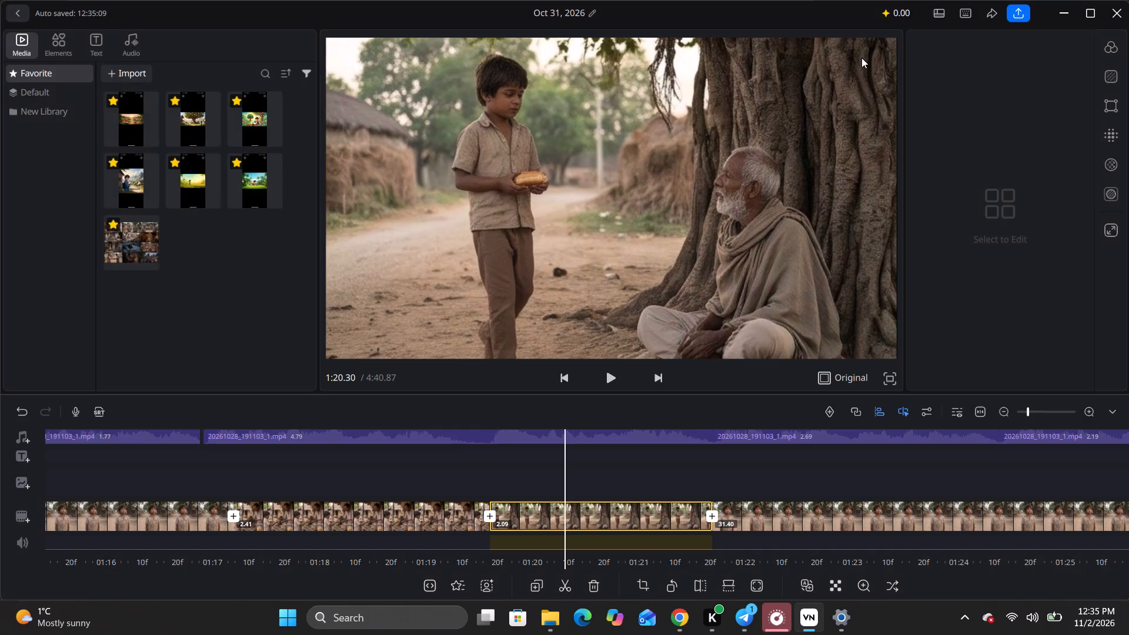
Minimize the VN editor window.
click(1057, 11)
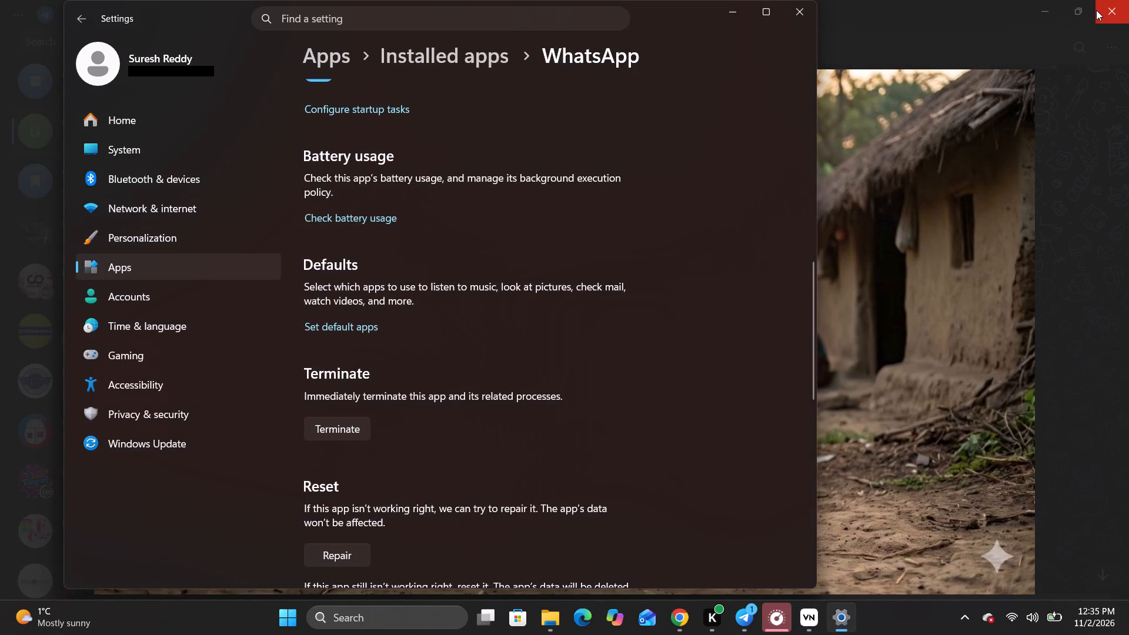